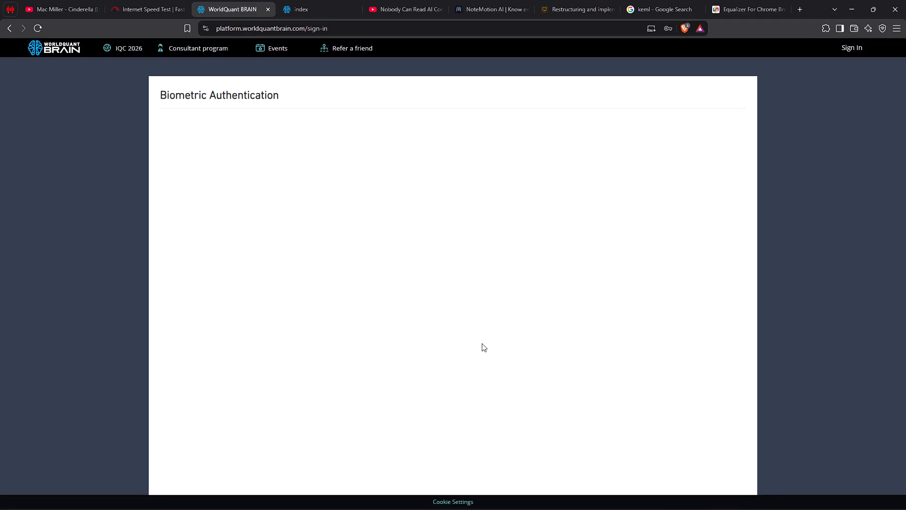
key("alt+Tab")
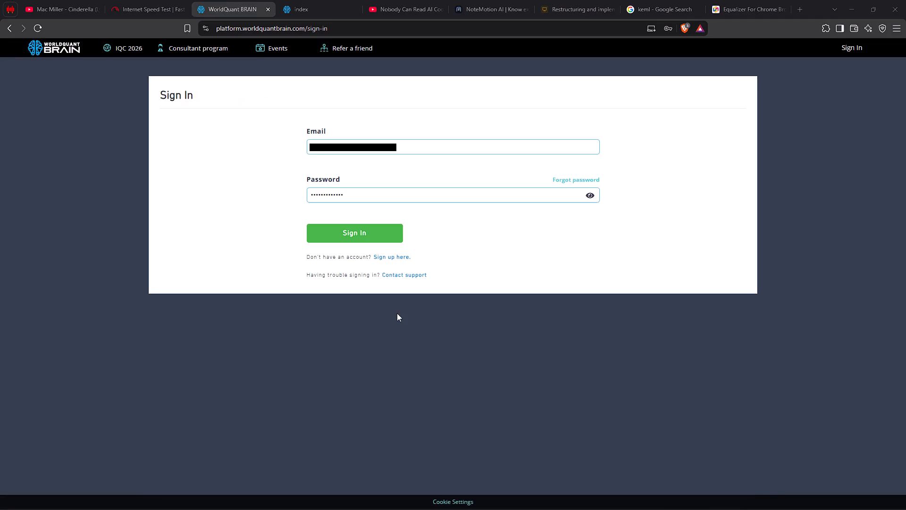
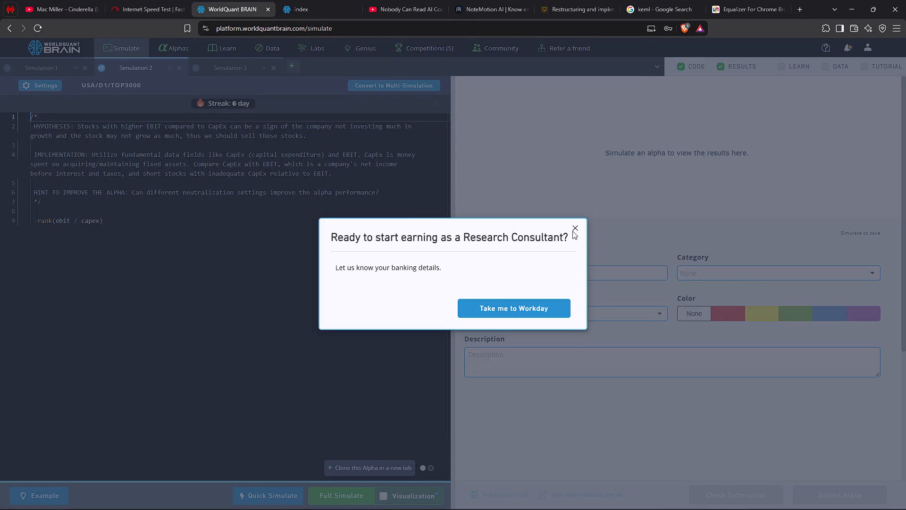
Dismiss the prompt about providing banking details as a Research Consultant.
left_click(572, 231, "alt")
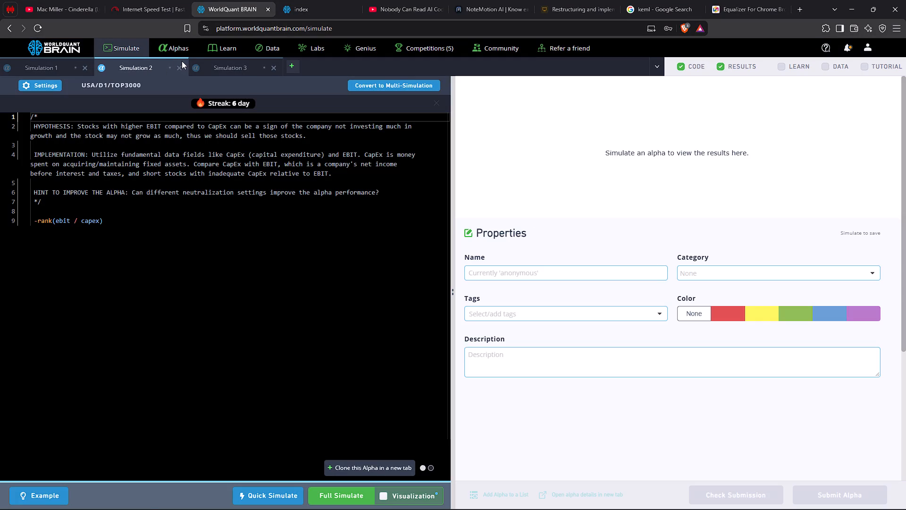
Run the Prod Correlation check for unsubmitted alpha rKRXwkV9 on page 2 of the Alphas list, with its test period shown.
left_click(171, 51, "alt")
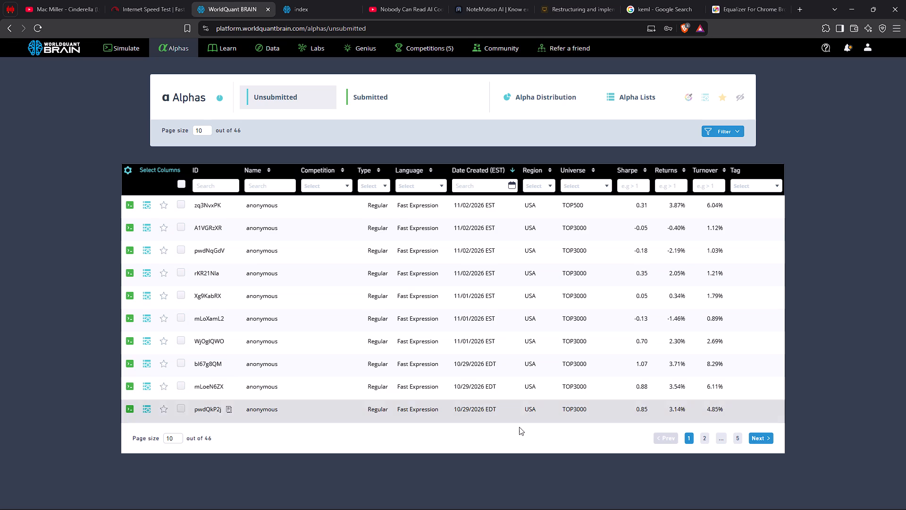
left_click(705, 434, "alt")
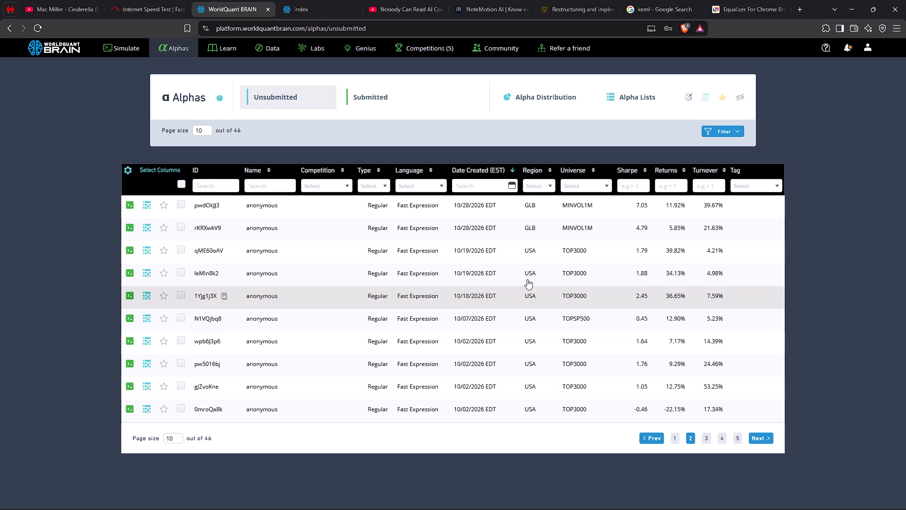
left_click(436, 234, "alt")
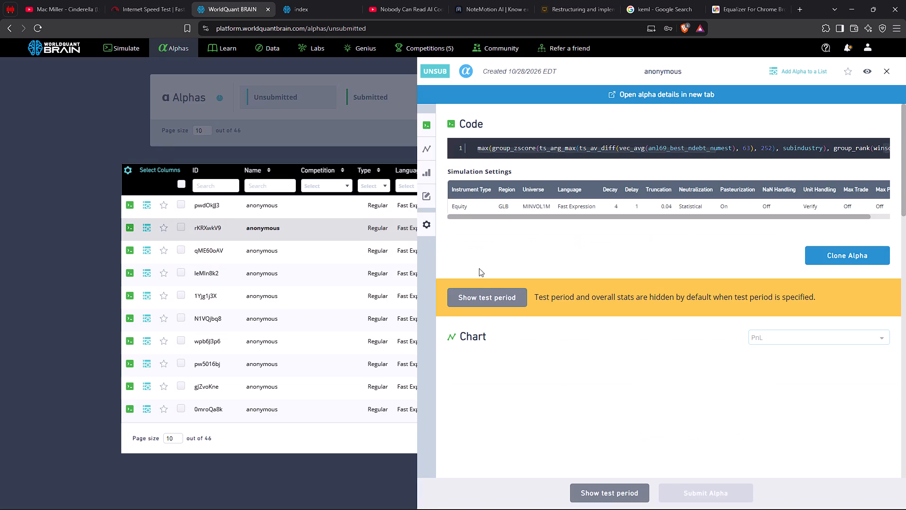
left_click(473, 300, "alt")
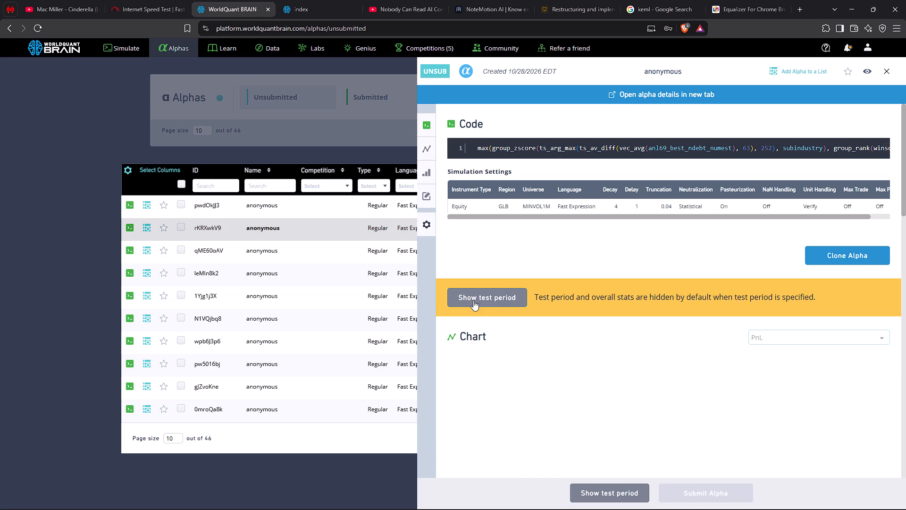
scroll(577, 373, "down", 2, "alt")
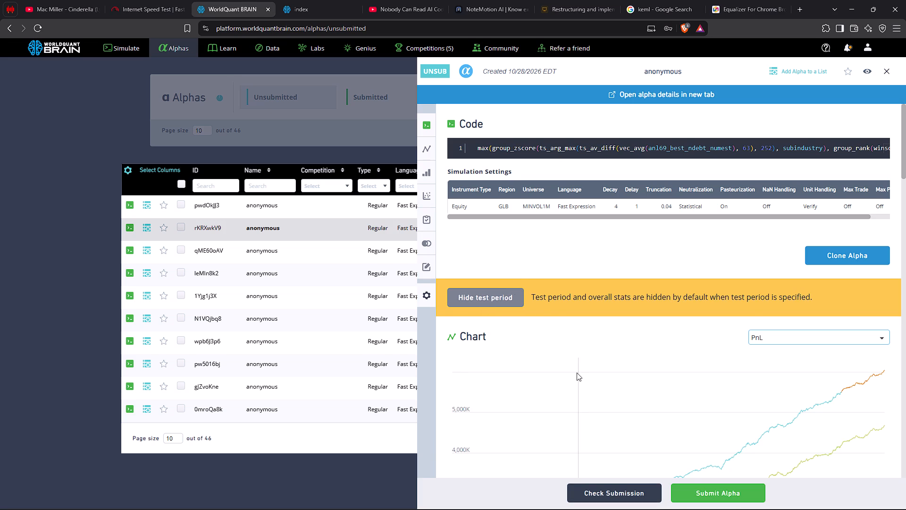
scroll(577, 373, "down", 9, "alt")
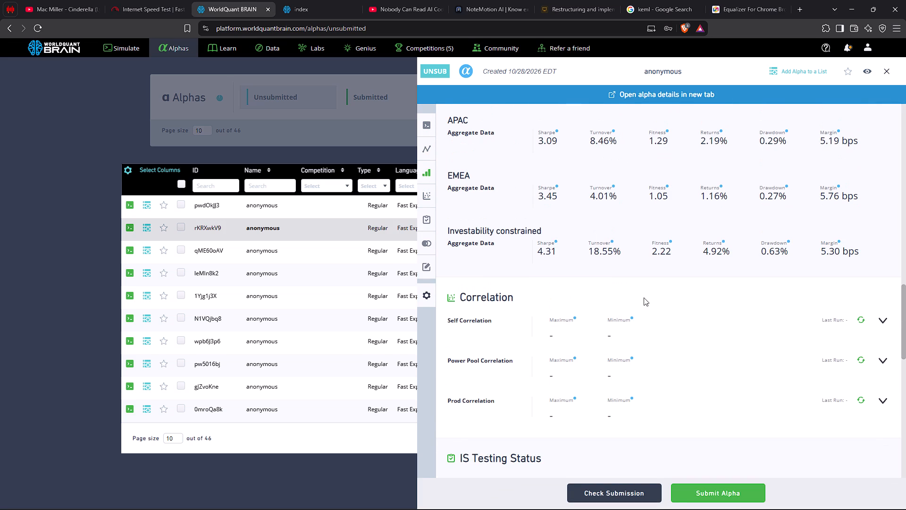
scroll(816, 305, "left", 1, "alt")
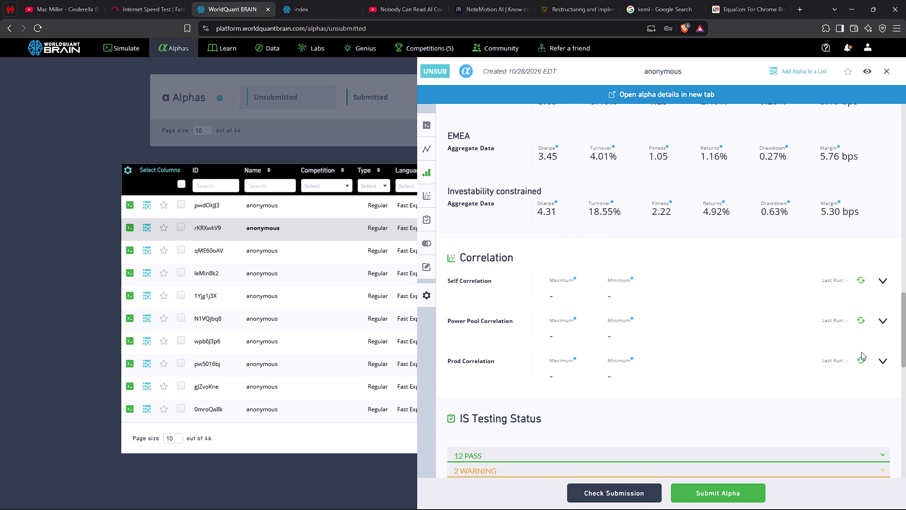
left_click(862, 357, "alt")
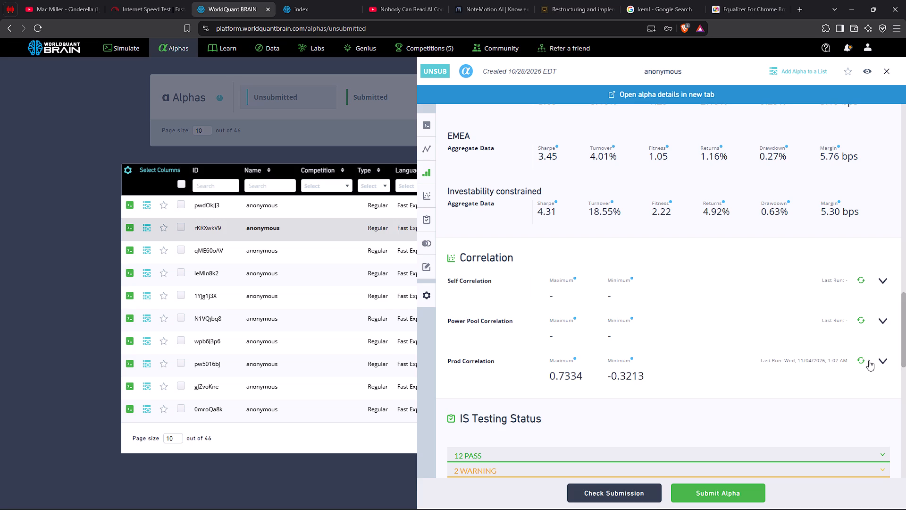
Run the Prod Correlation check for unsubmitted alpha pwdOkJJ3, with its test period shown.
left_click(363, 211, "alt")
left_click(272, 207, "alt")
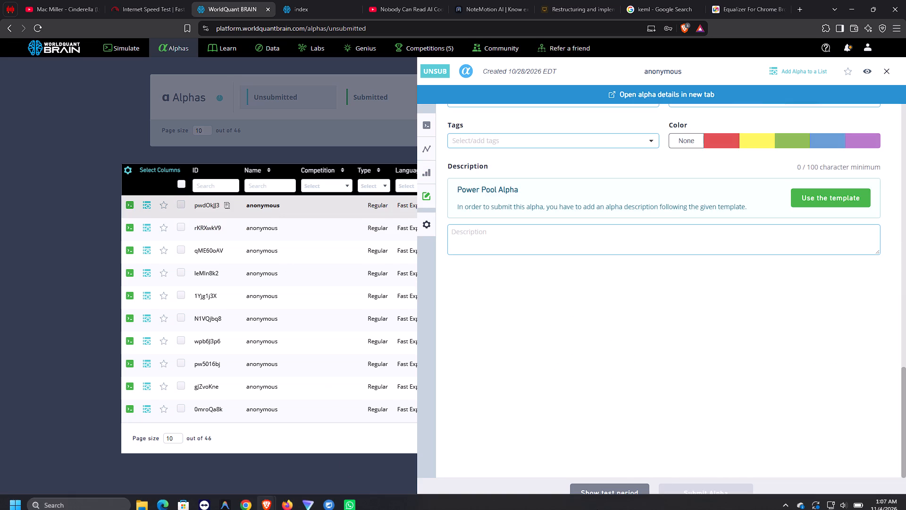
left_click(623, 493, "alt")
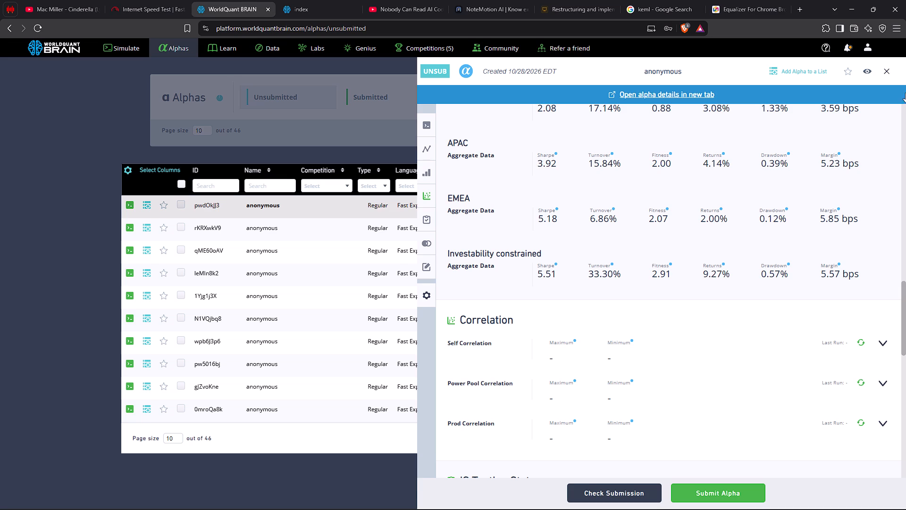
left_click(862, 425, "alt")
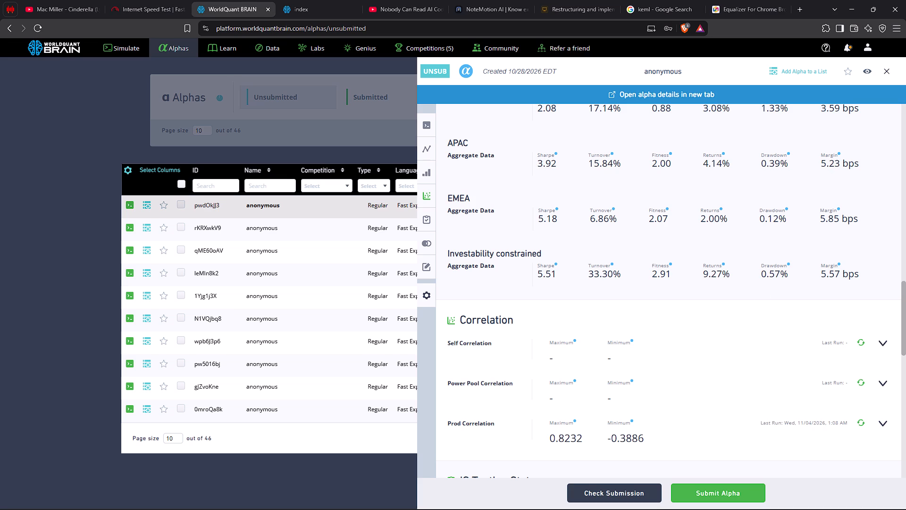
Examine alpha pwdOkJJ3's yearly and regional statistics, correlations, testing status and properties, then close its details.
scroll(759, 348, "up", 5, "alt")
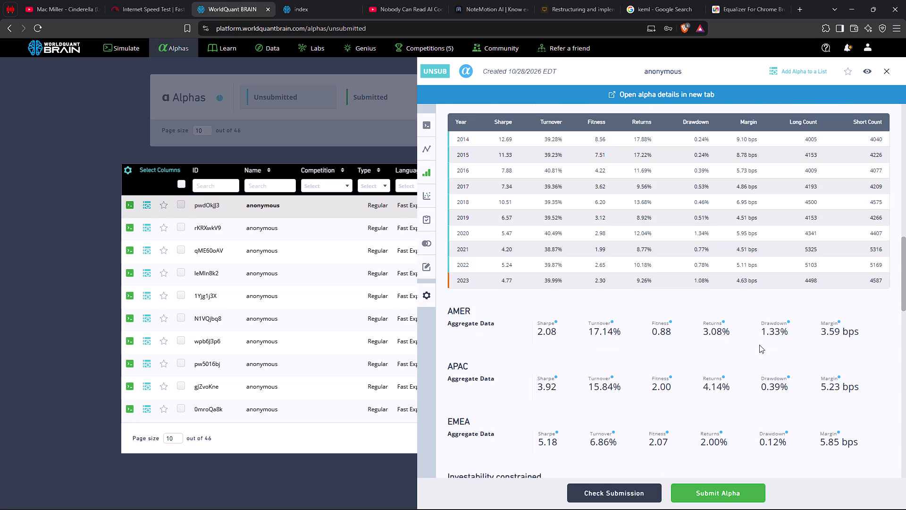
scroll(759, 345, "up", 5, "alt")
scroll(732, 241, "down", 16, "alt")
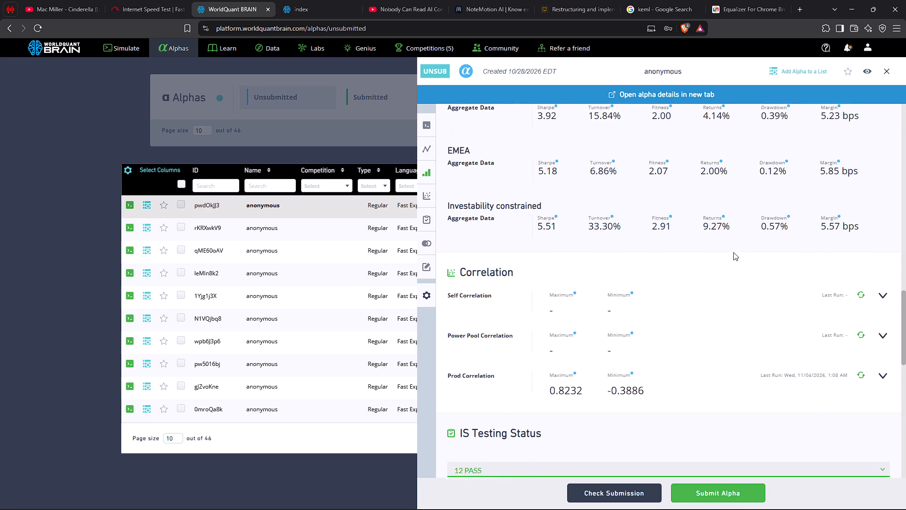
scroll(733, 252, "down", 6, "alt")
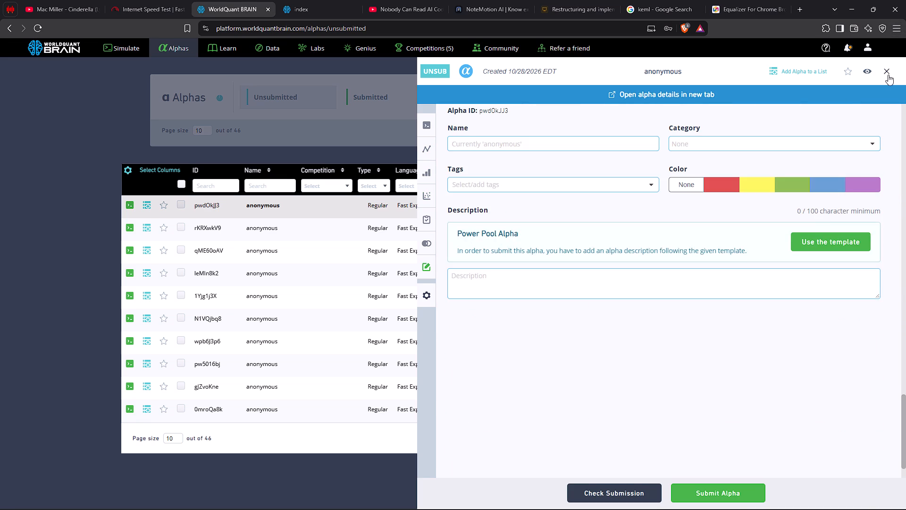
left_click(888, 75, "alt")
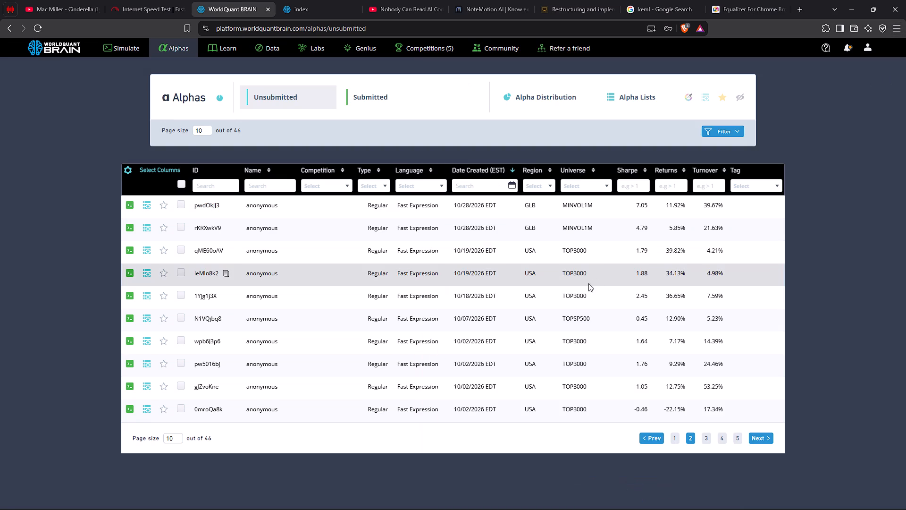
Open the blue-highlighted submitted alpha dated 11/01/2026 and clone it into a new simulation.
left_click(382, 97, "alt")
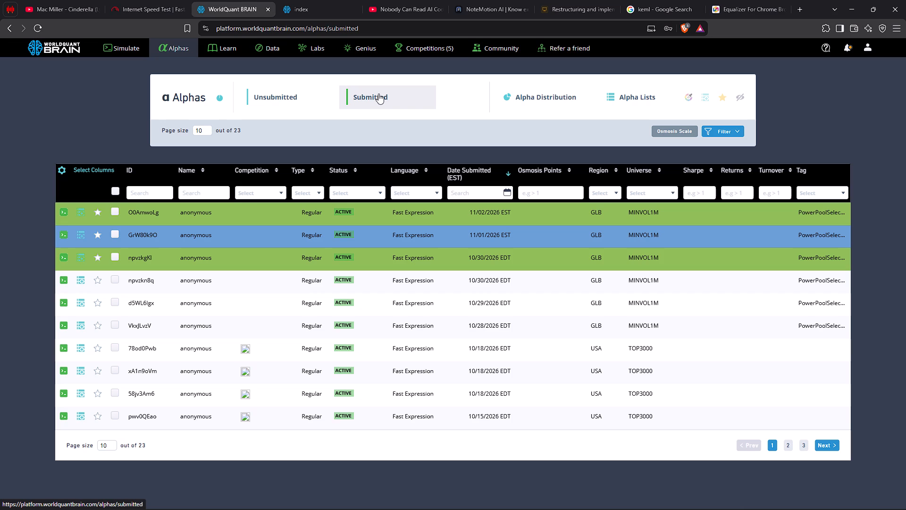
left_click(416, 235, "alt")
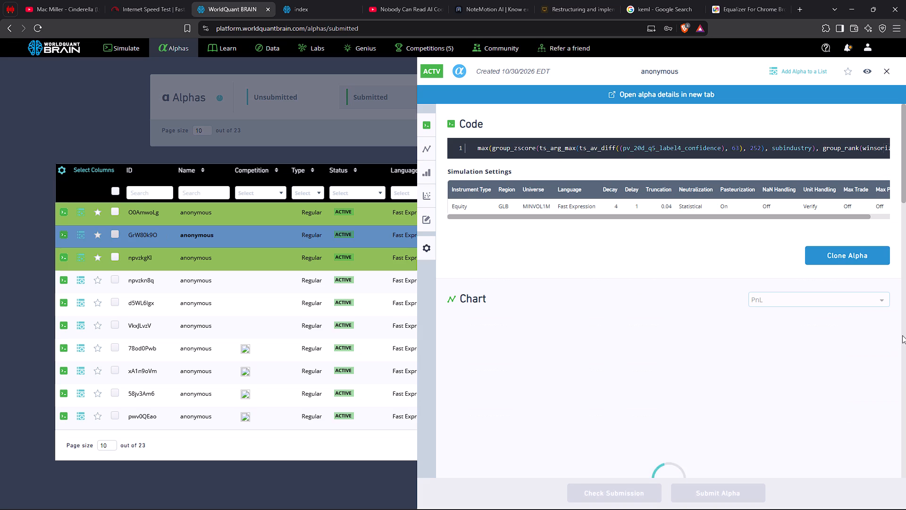
Clone the opened active GLB MINVOL1M alpha into a new simulation.
left_click(829, 261, "alt")
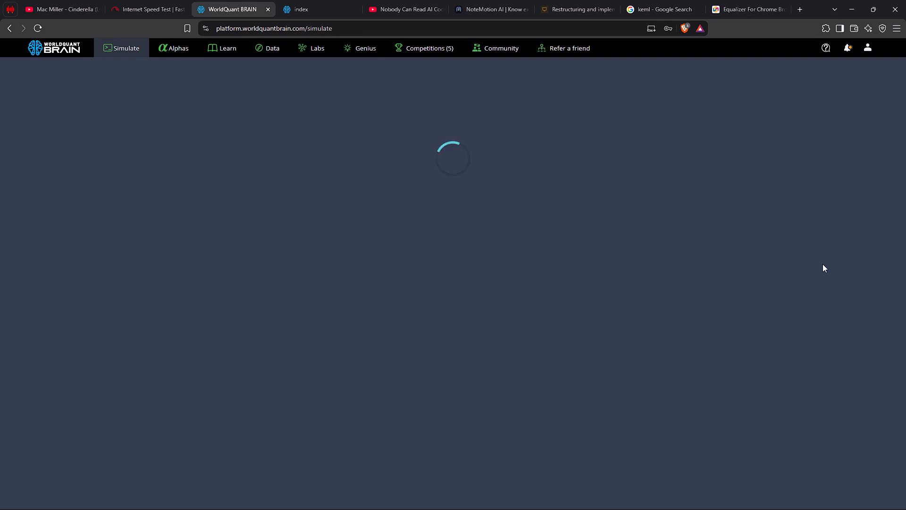
Switch to the Chrome window showing the Super Alpha Description chat, closing the spare Brave New Tab window along the way.
key("alt+Tab")
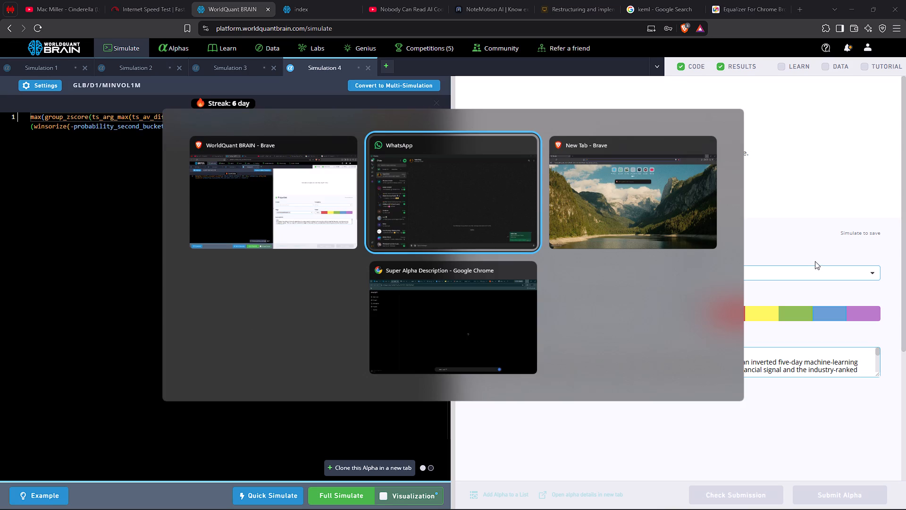
key("alt+Tab")
key("alt+Tab")
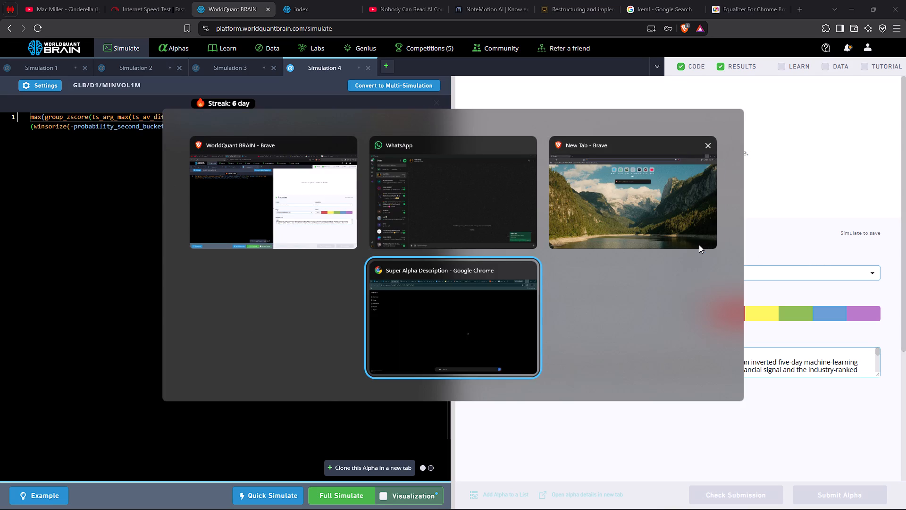
key("alt+Tab")
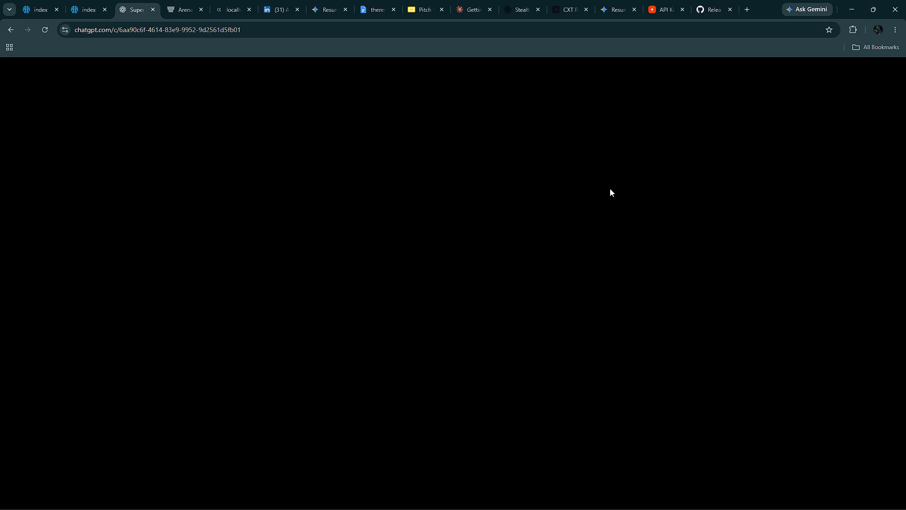
key("alt+Tab")
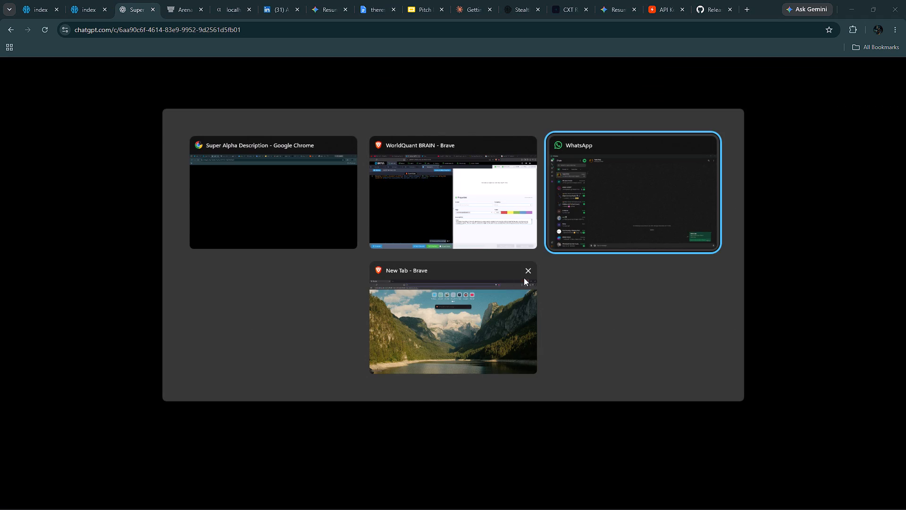
left_click(527, 272, "alt")
left_click(250, 259, "alt")
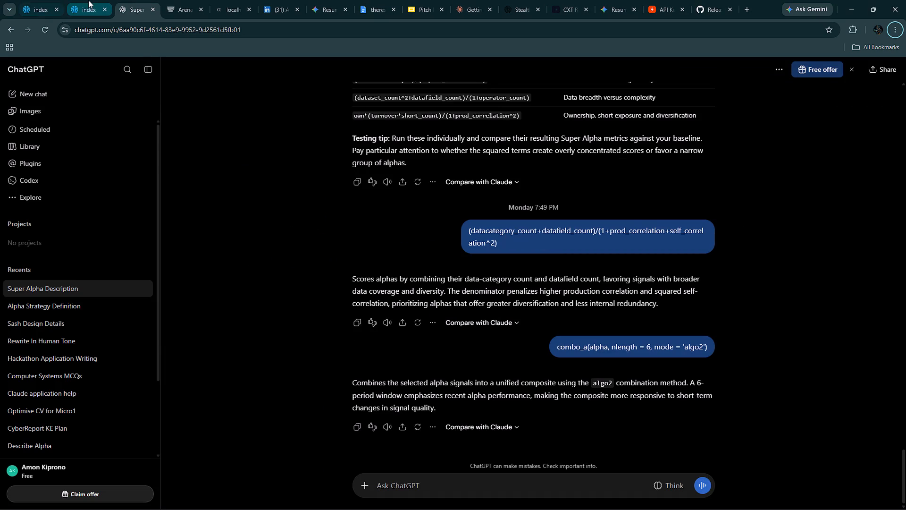
Copy img10d_quantile5_label from page 2 of the Deep Learning Chart-Based Alpha dataset in Chrome and replace pv_20d_q5_label4_confidence with it in Brave's Simulation 4.
left_click(88, 0)
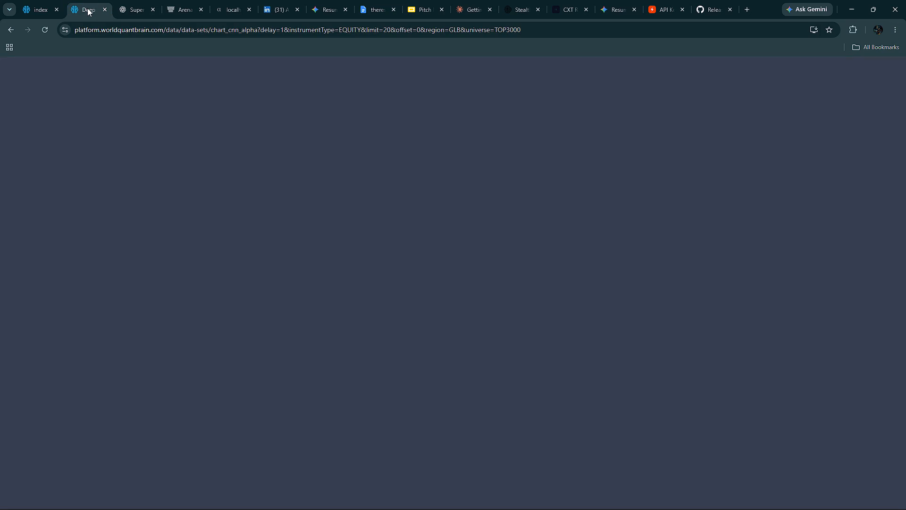
scroll(280, 270, "down", 5)
scroll(202, 306, "down", 5)
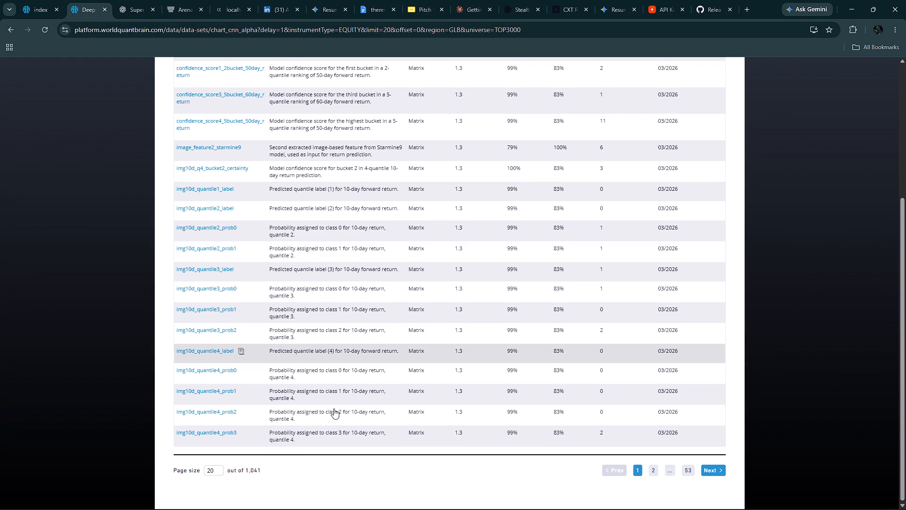
left_click(654, 474)
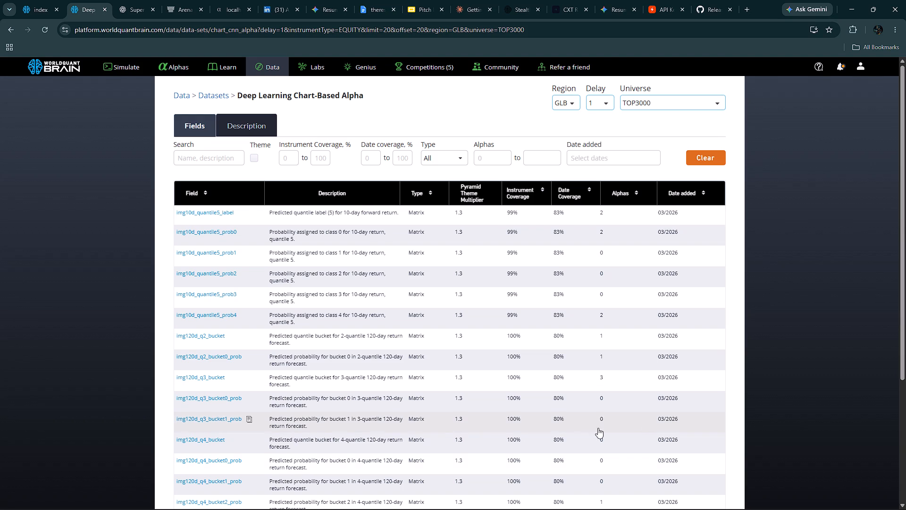
left_click(241, 215)
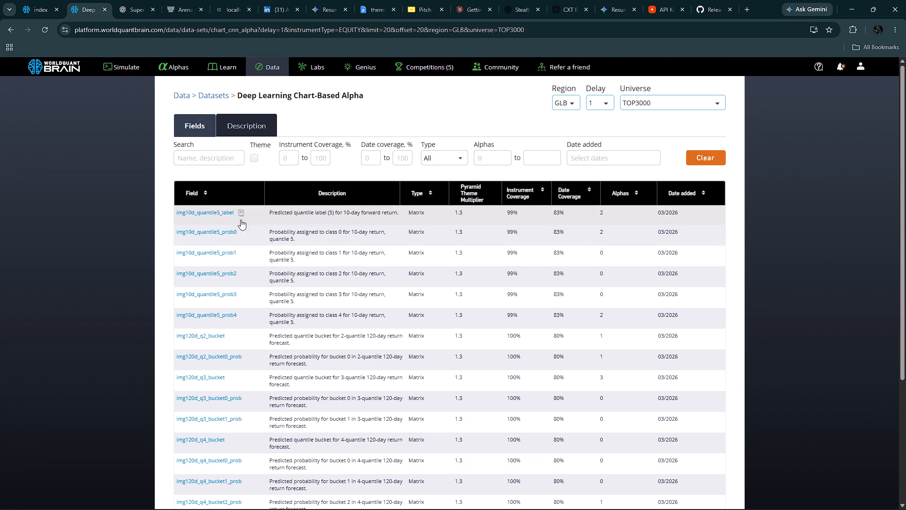
key("alt+Tab")
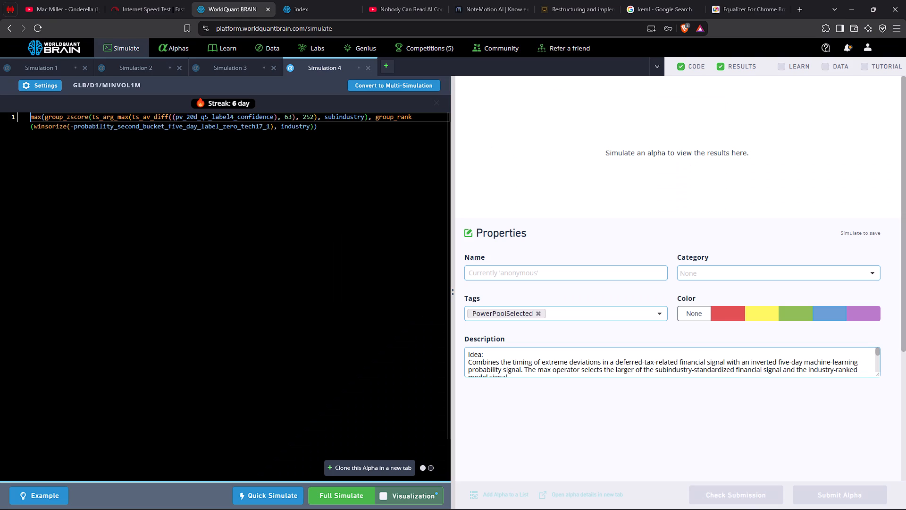
double_click(194, 118)
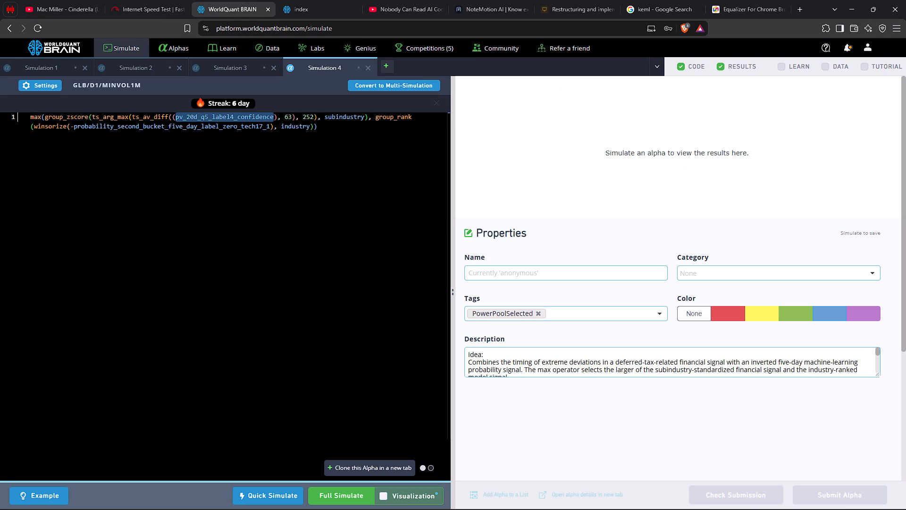
key("ctrl+v")
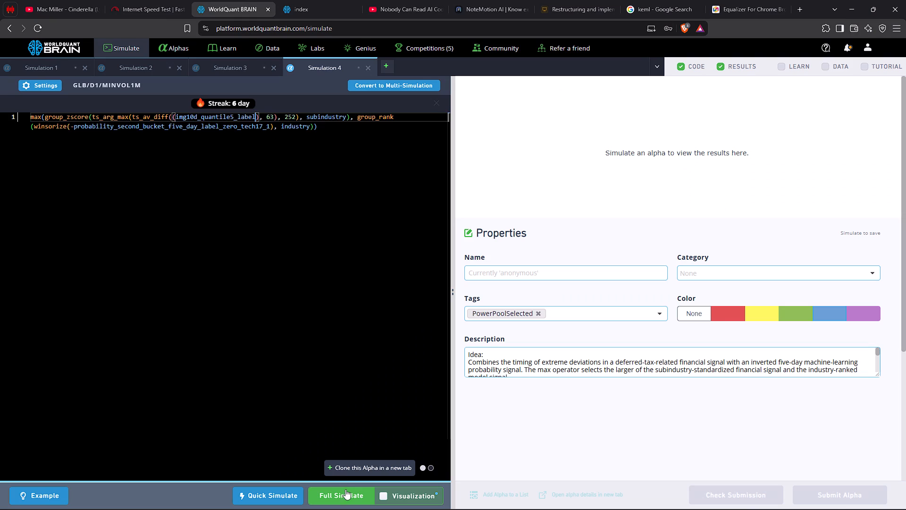
Close Simulations 1, 2 and 3 and run a full simulation of the img10d_quantile5_label alpha in Simulation 4.
left_click(344, 488)
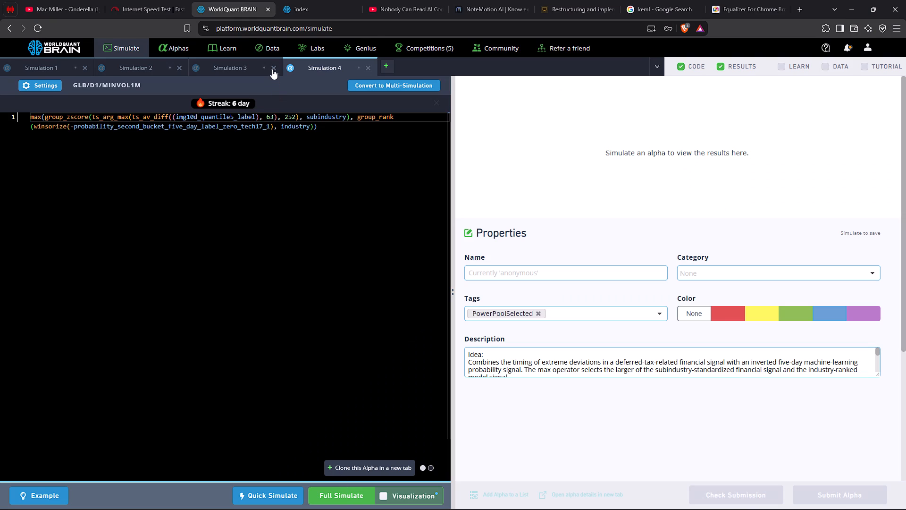
left_click(272, 69)
left_click(85, 65)
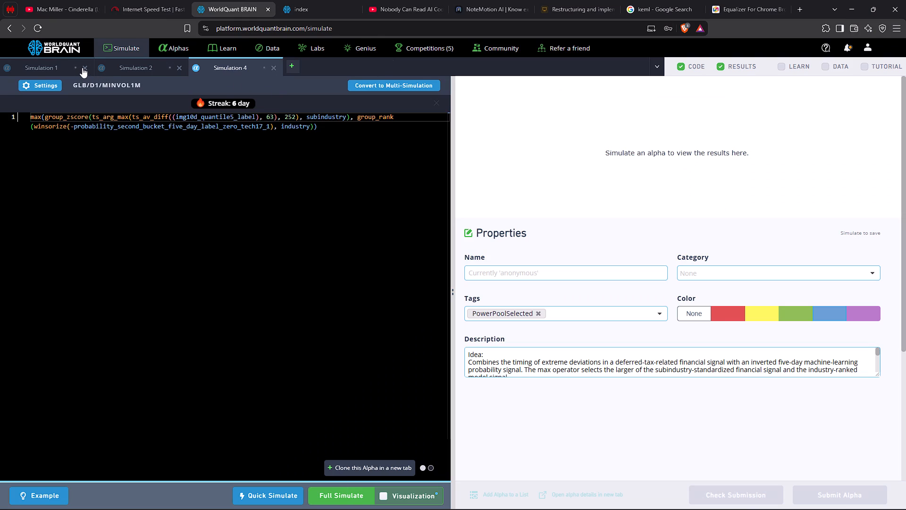
left_click(85, 67)
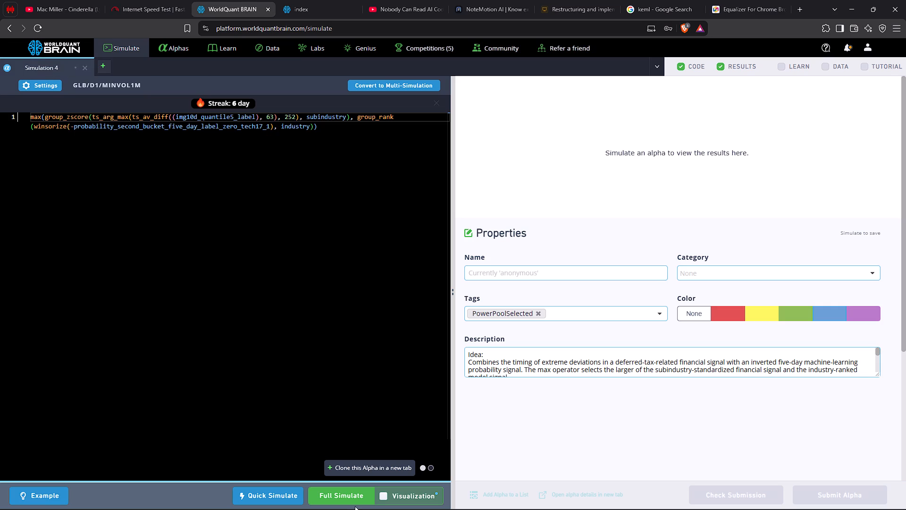
left_click(345, 497)
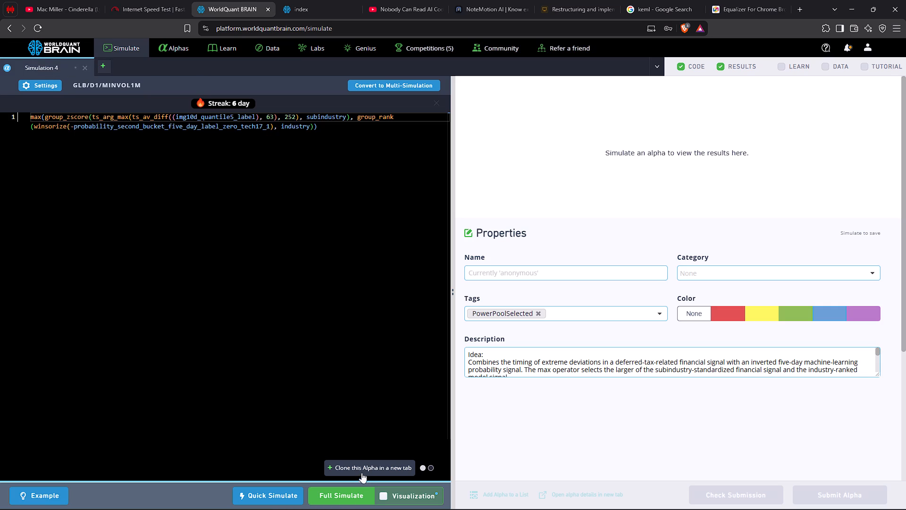
Clone the alpha into a new simulation and replace its img10d_quantile5_label field with img10d_quantile5_prob1, copied from the dataset page in Chrome.
left_click(364, 464)
key("alt+Tab")
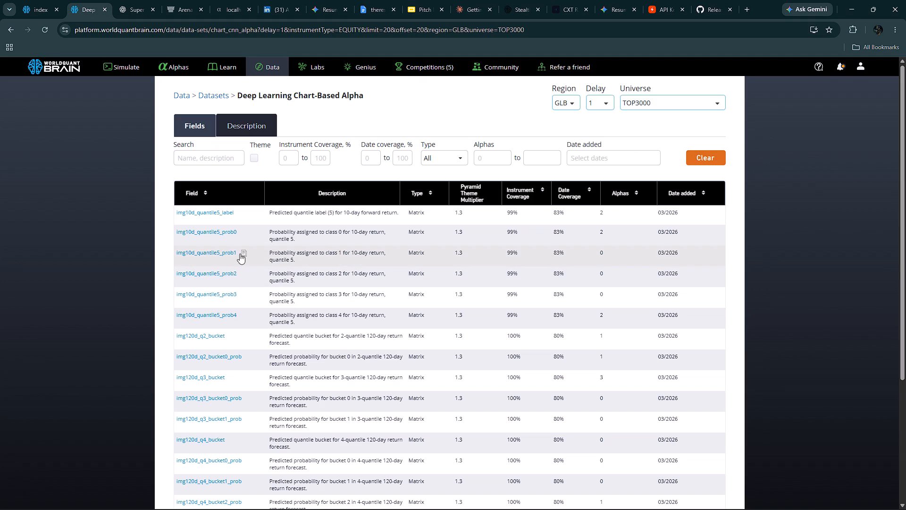
left_click(241, 254)
key("alt+Tab")
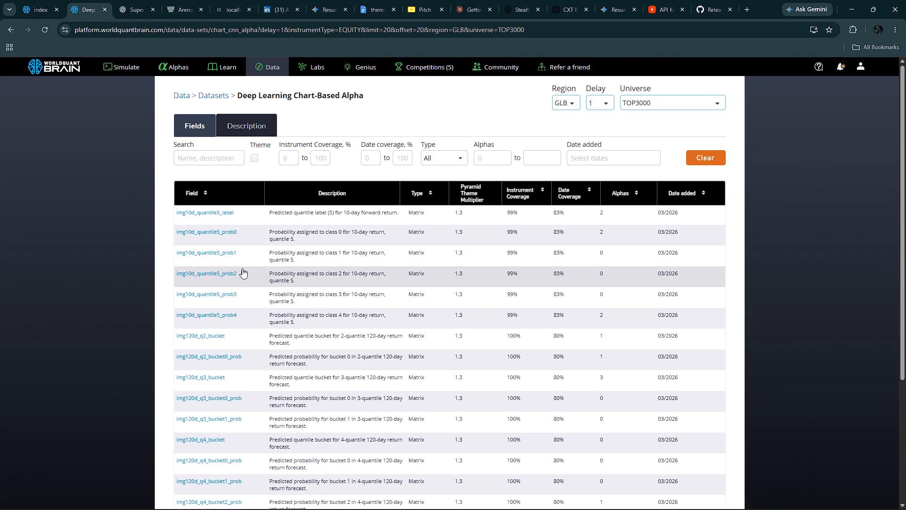
double_click(194, 120)
key("ctrl+v")
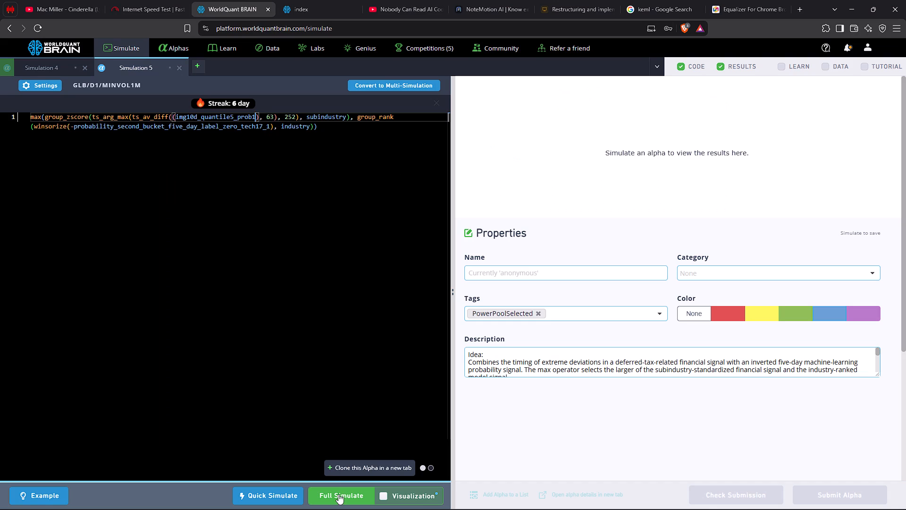
Run a full simulation of the img10d_quantile5_prob1 alpha in Simulation 5.
left_click(338, 494)
Simulate in full a clone of the alpha that uses img120d_q3_bucket1_prob, copied from Chrome's dataset page, instead of img10d_quantile5_prob1.
left_click(356, 467)
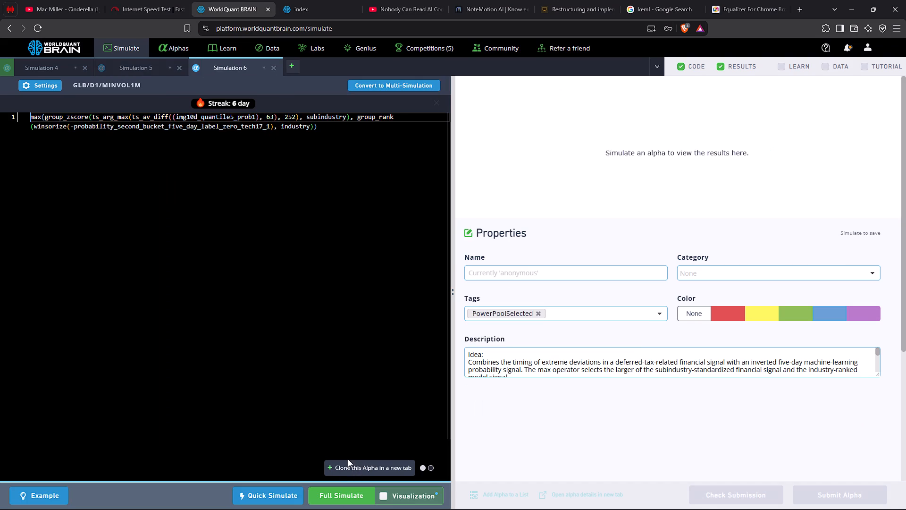
key("alt+Tab")
scroll(246, 419, "down", 3)
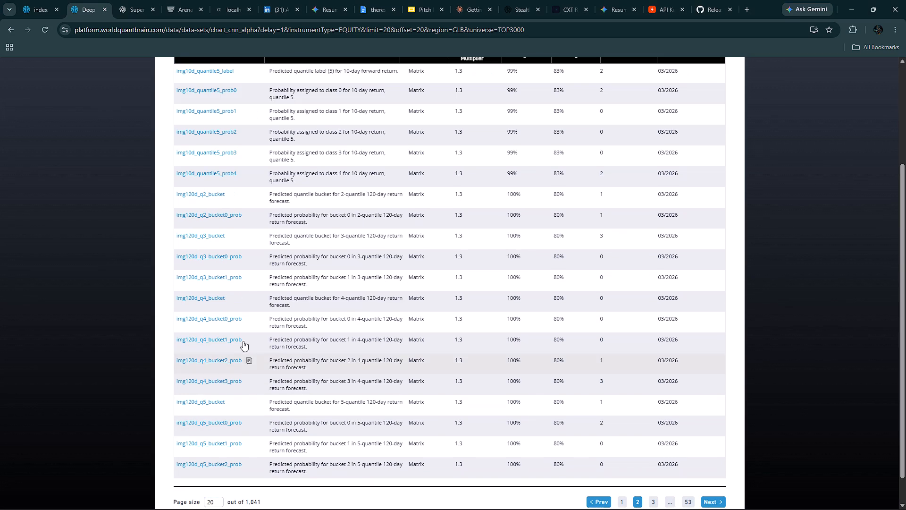
left_click(246, 274)
key("alt+Tab")
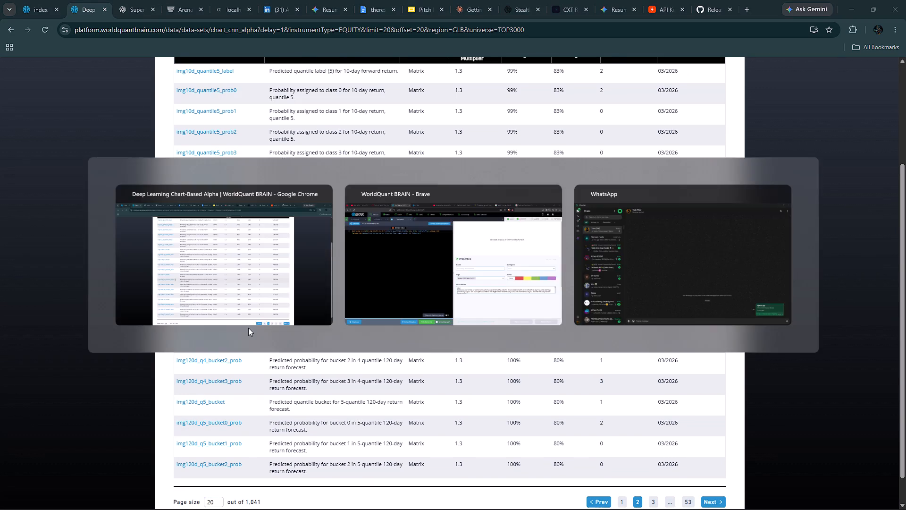
double_click(209, 119)
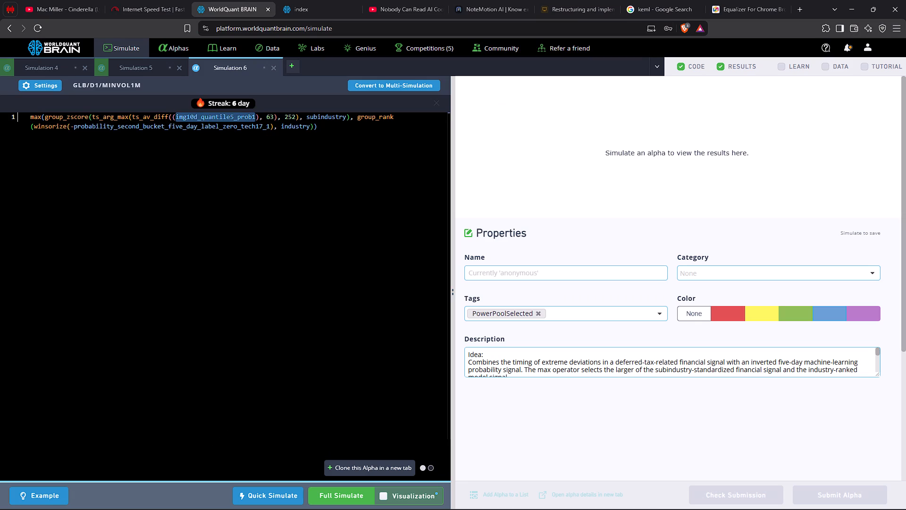
key("ctrl+v")
left_click(343, 494)
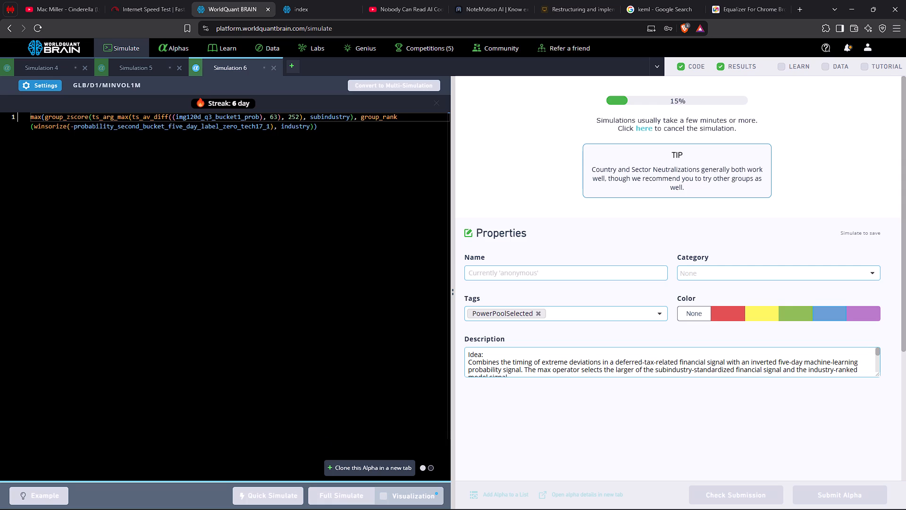
Simulate in full another clone that uses img120d_q2_bucket, copied from Chrome's dataset page, instead of img120d_q3_bucket1_prob.
left_click(352, 467)
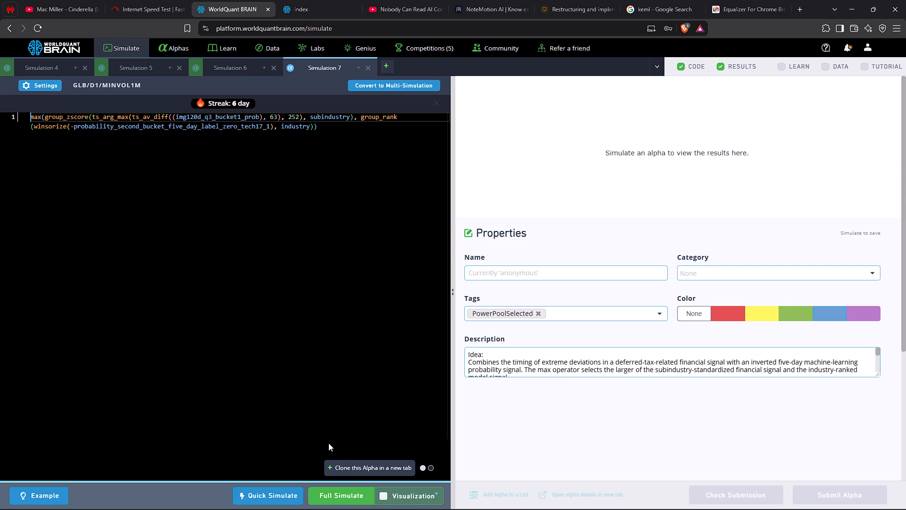
key("alt+Tab")
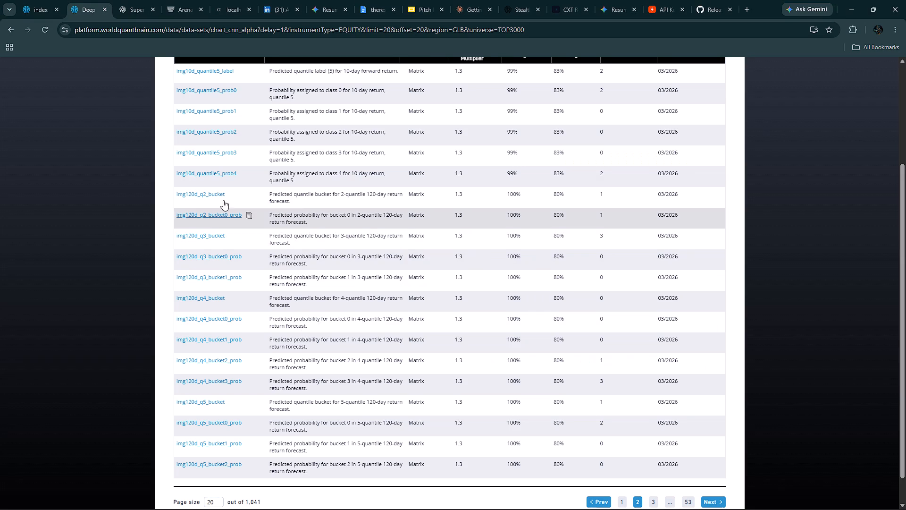
left_click(230, 195)
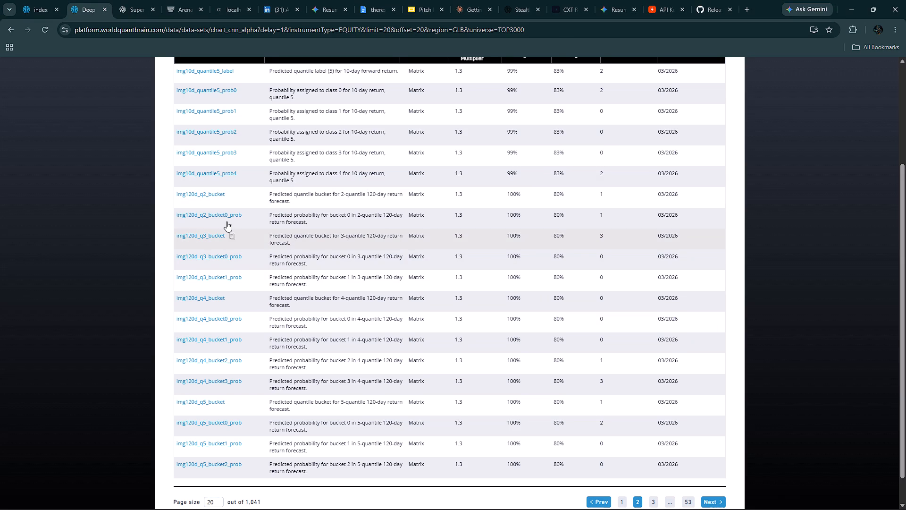
key("alt+Tab")
double_click(203, 116)
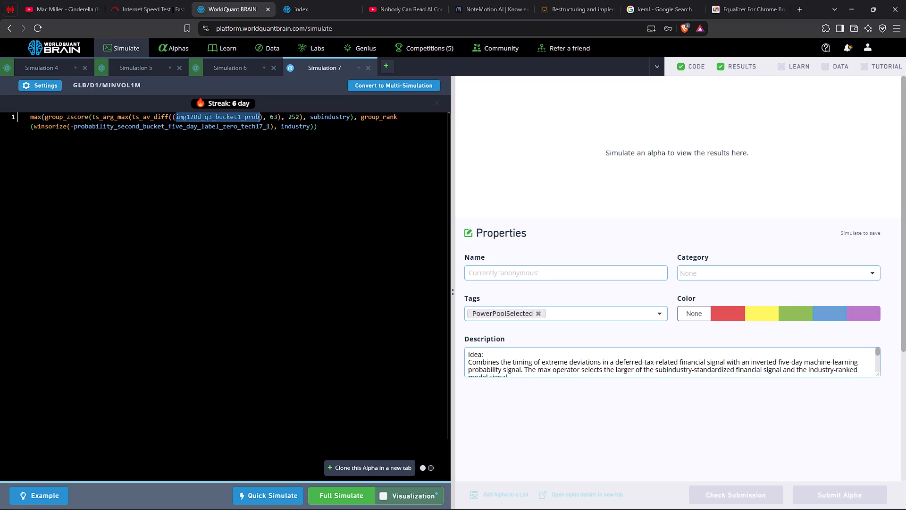
key("ctrl+v")
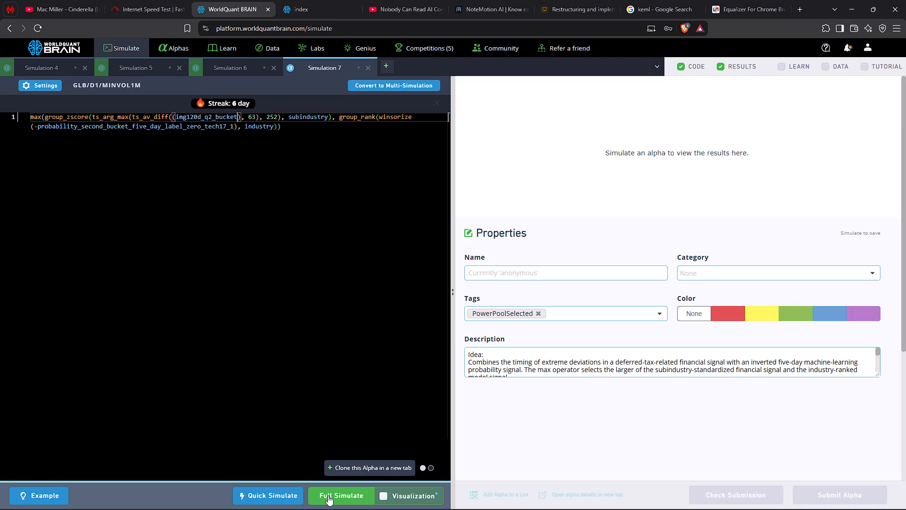
left_click(328, 495)
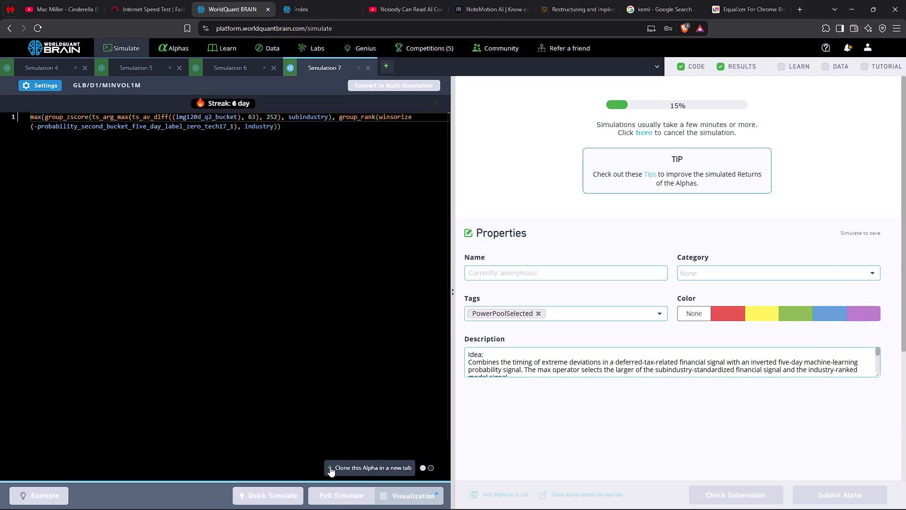
key("alt+Tab")
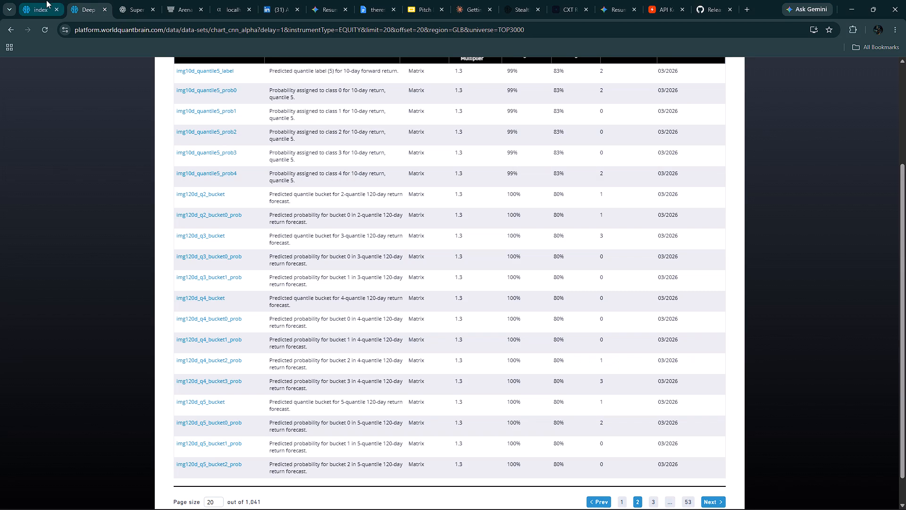
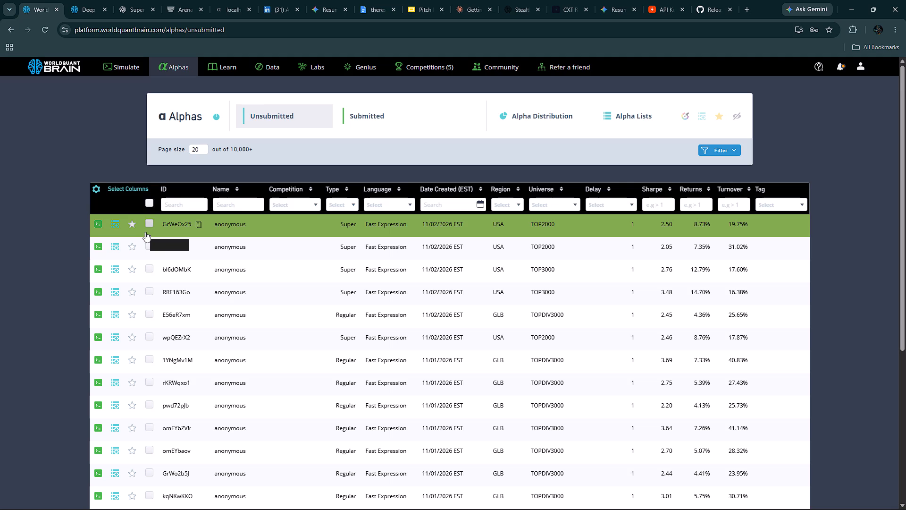
left_click(411, 221)
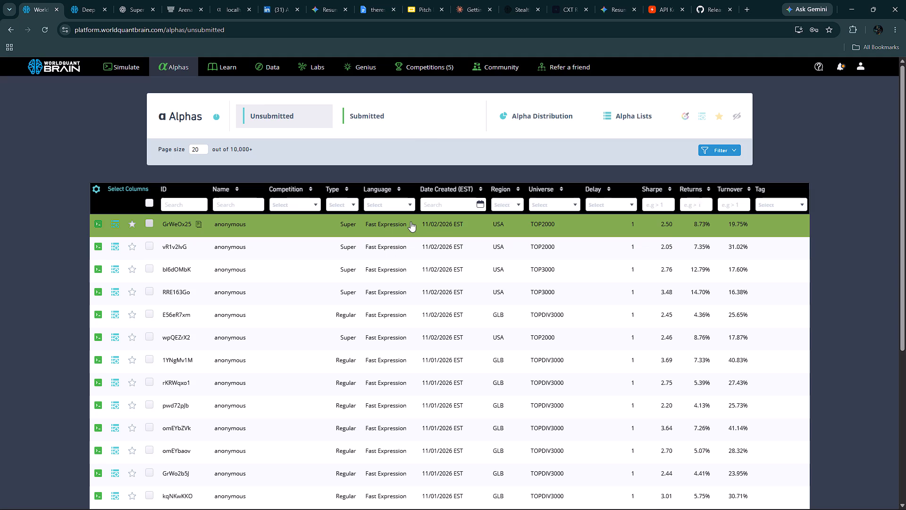
left_click(503, 368)
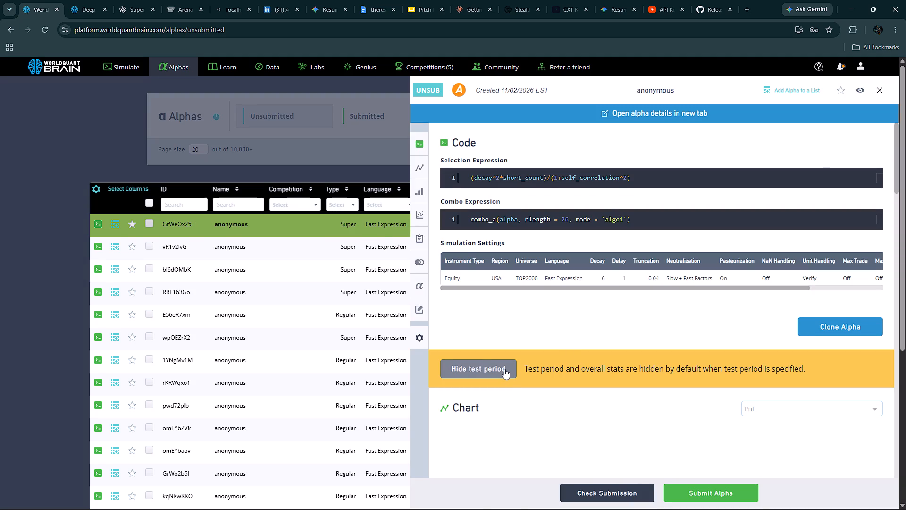
scroll(639, 345, "down", 4)
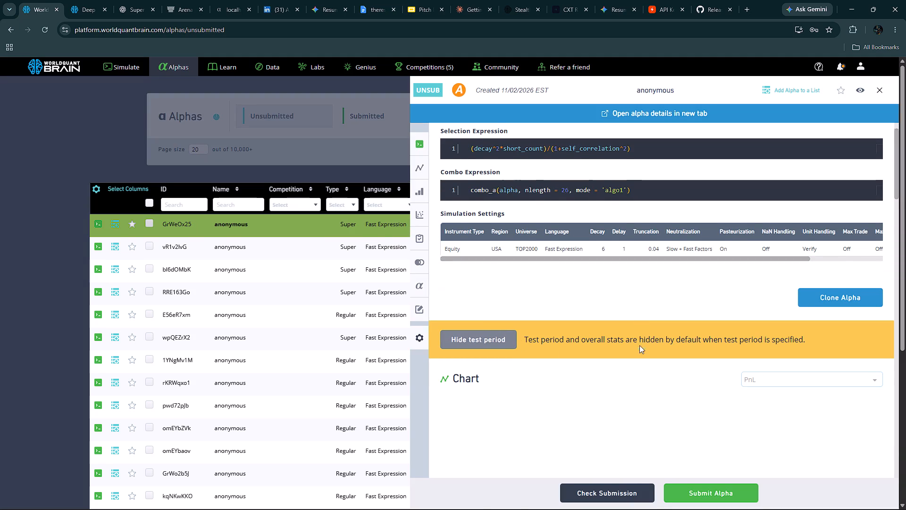
scroll(639, 345, "down", 6)
left_click(836, 284)
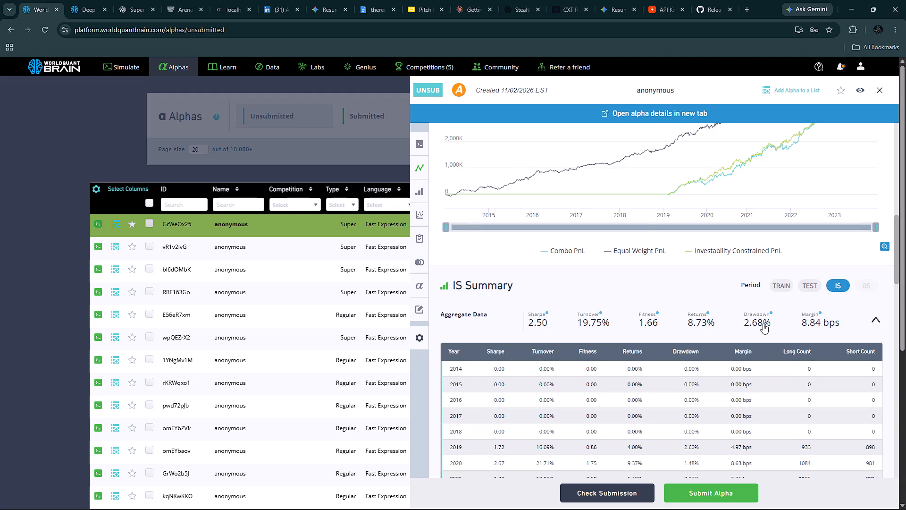
scroll(753, 327, "down", 5)
scroll(714, 340, "down", 6)
scroll(700, 356, "up", 8)
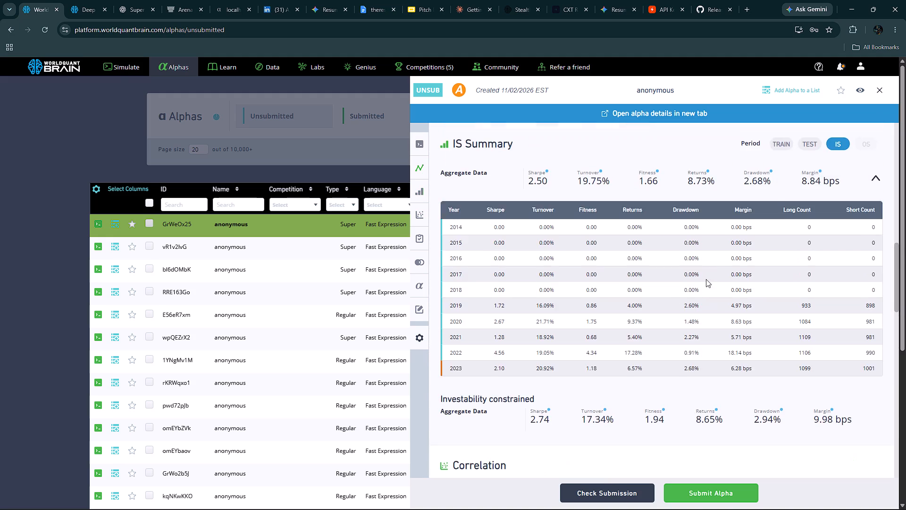
scroll(707, 273, "up", 7)
scroll(815, 230, "up", 4)
scroll(805, 188, "up", 4)
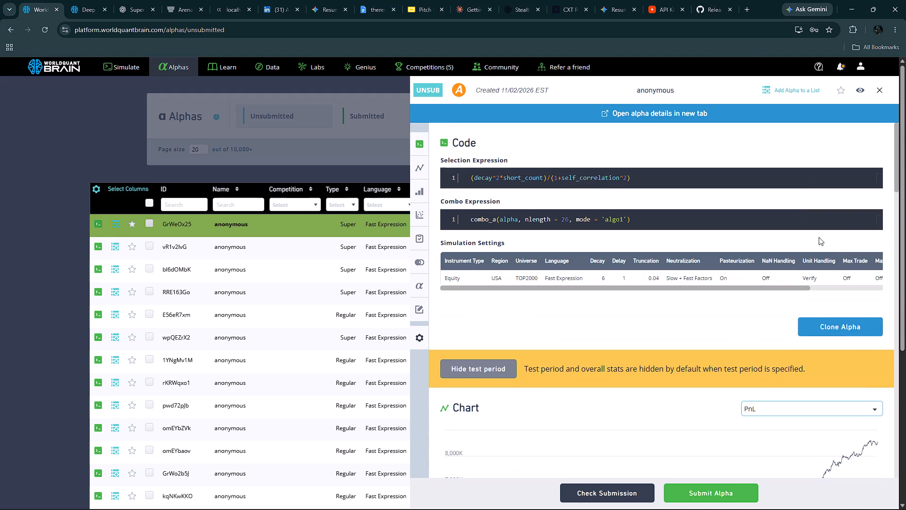
scroll(854, 240, "up", 4)
scroll(804, 238, "down", 9)
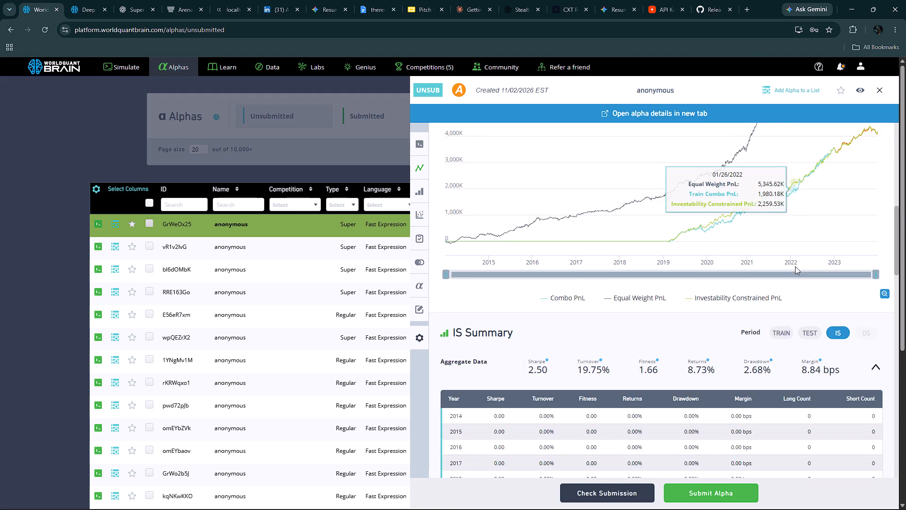
scroll(795, 266, "down", 6)
scroll(792, 291, "up", 5)
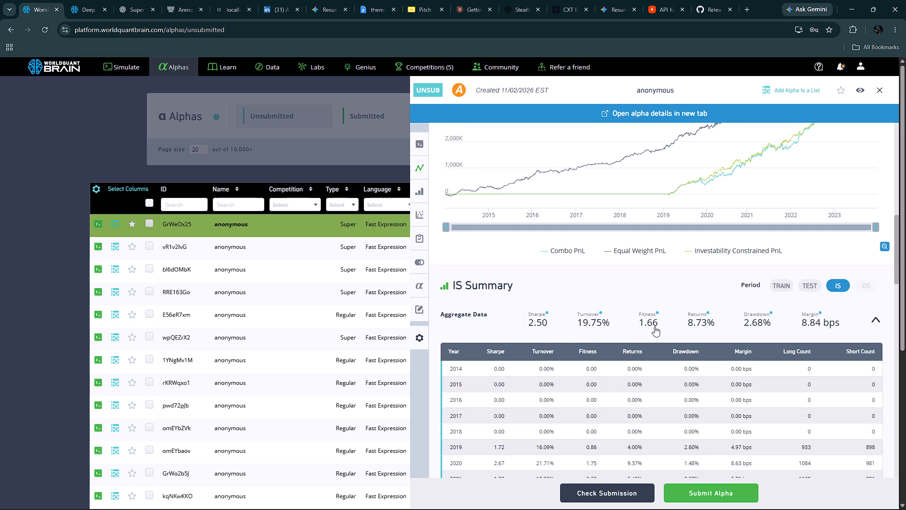
scroll(628, 319, "down", 5)
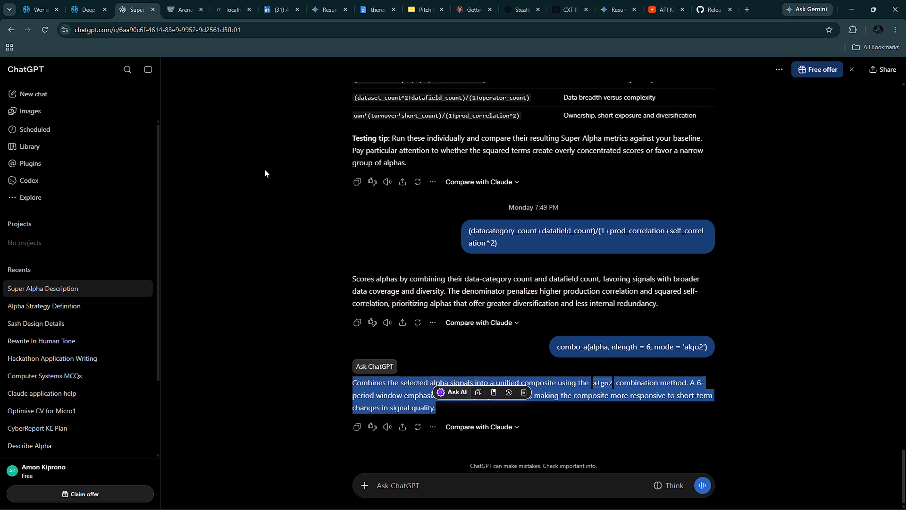
left_click(31, 3)
left_click(470, 291)
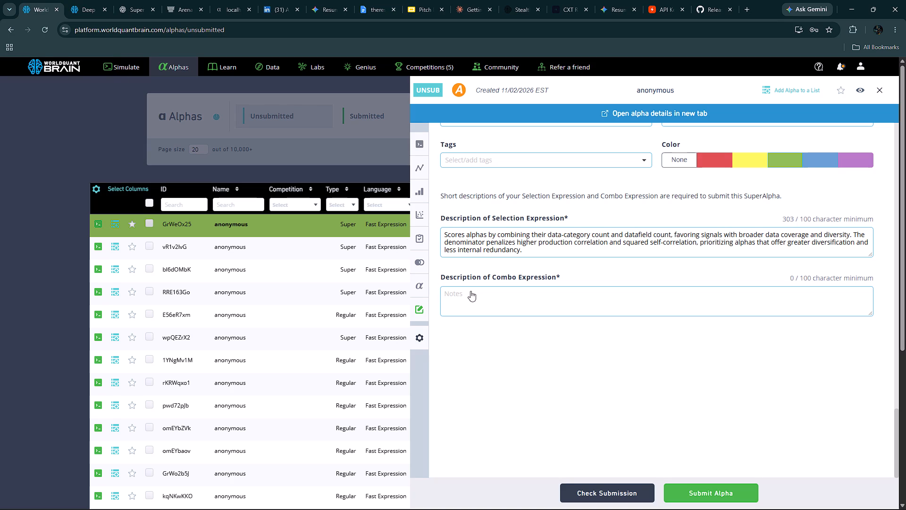
left_click(470, 291)
key("ctrl+v")
Submit the Super alpha GrWeOx25.
left_click(711, 489)
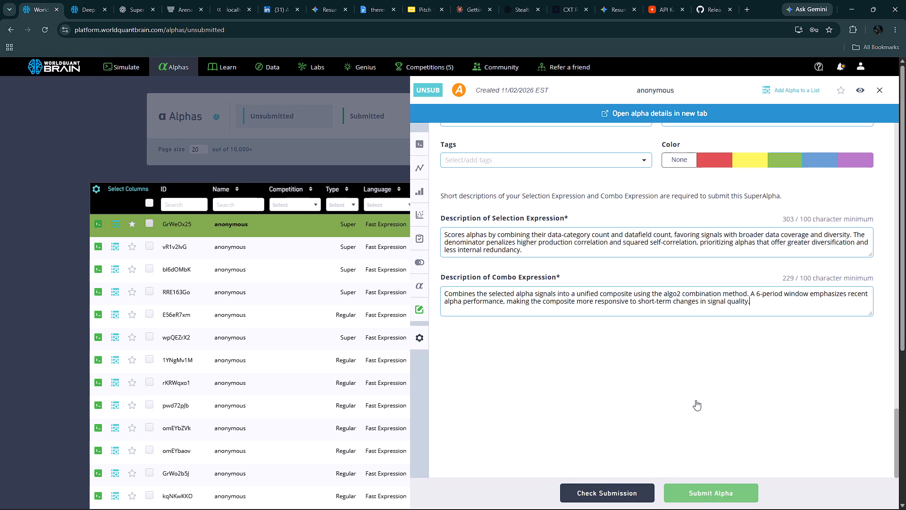
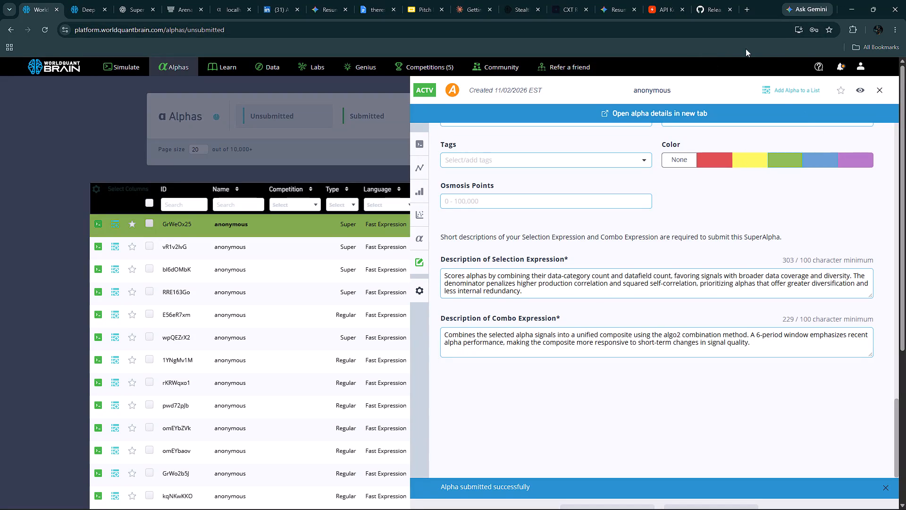
Clone the submitted Regular alpha JjedA8q2 from the Submitted alphas list into a new simulation.
left_click(877, 91)
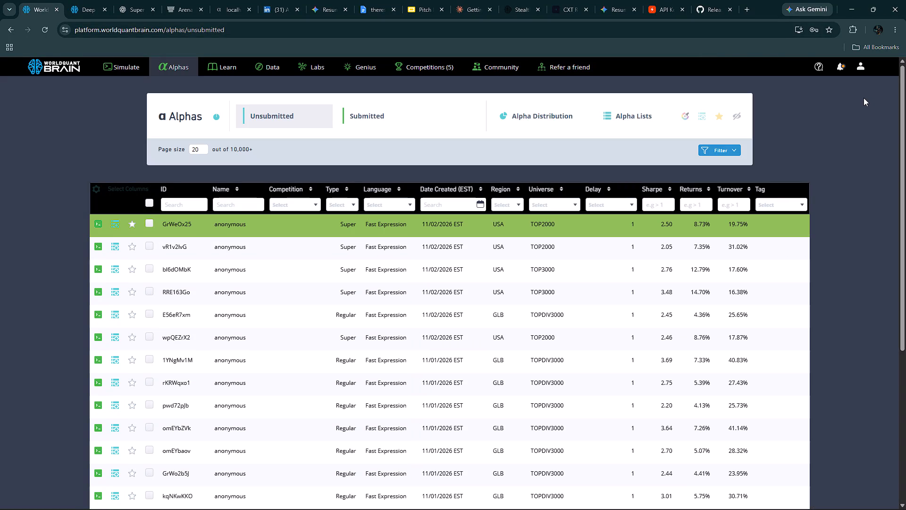
left_click(358, 115)
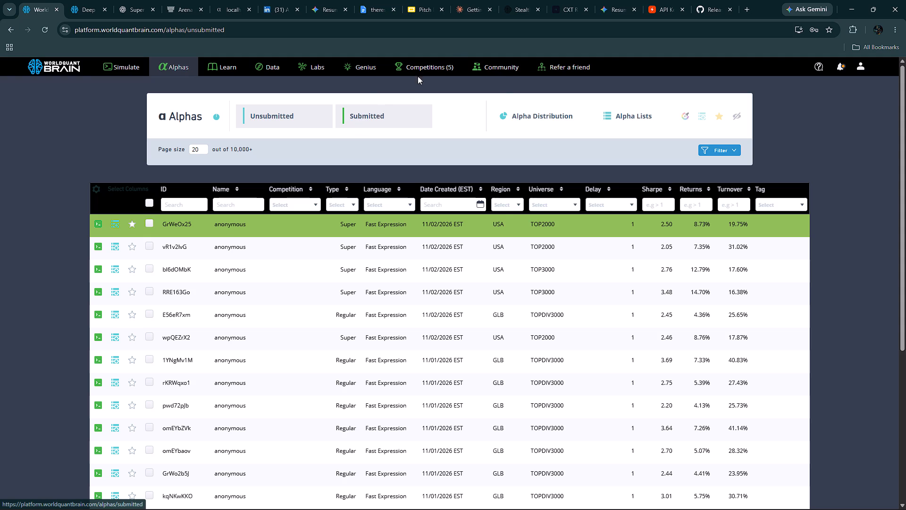
left_click(358, 114)
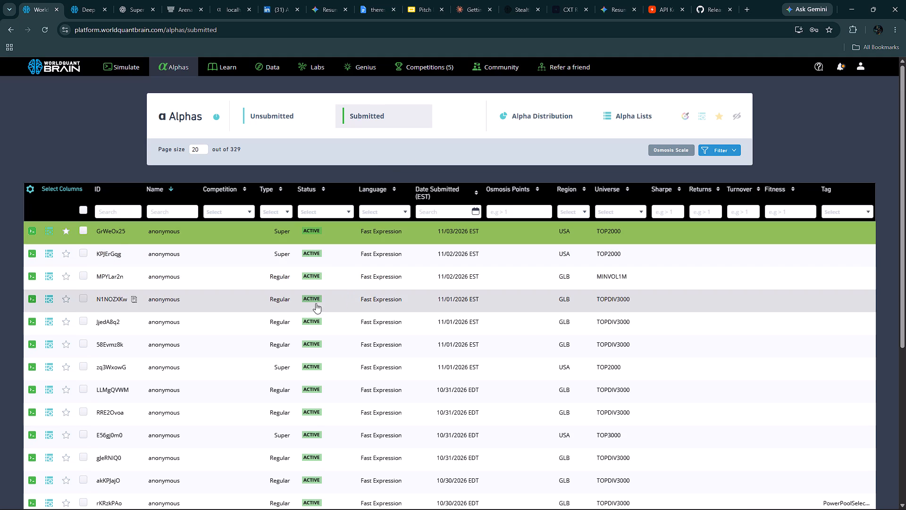
left_click(297, 320)
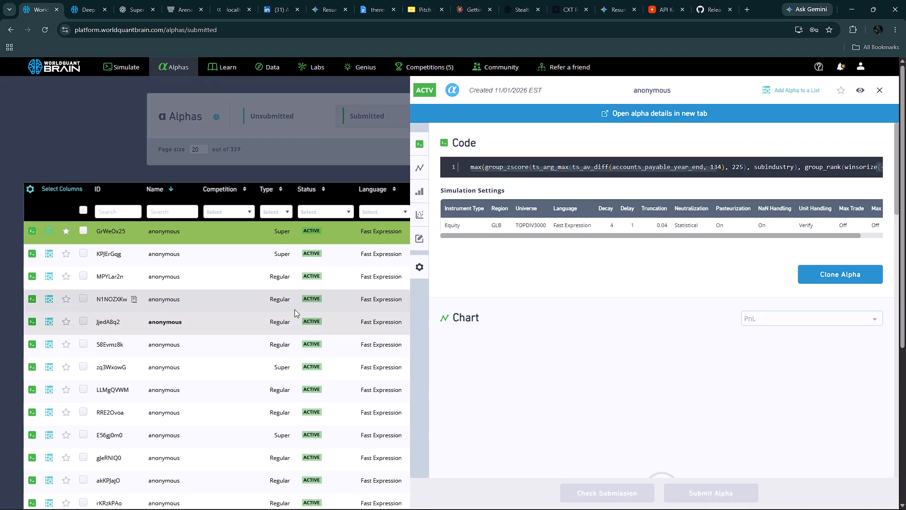
left_click(816, 274)
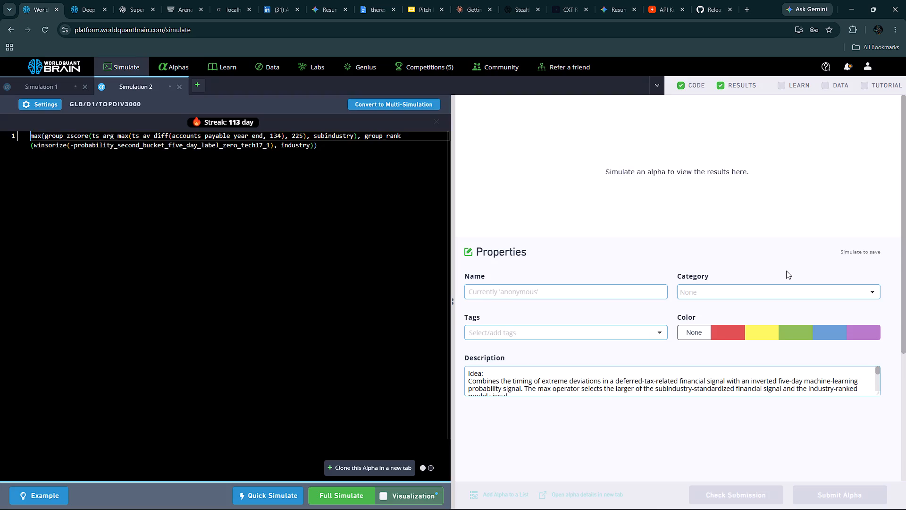
Replace accounts_payable_year_end with img120d_q5_bucket0_prob from the Deep Learning Chart-Based Alpha dataset, run a full simulation, and close Simulation 1.
left_click(81, 0)
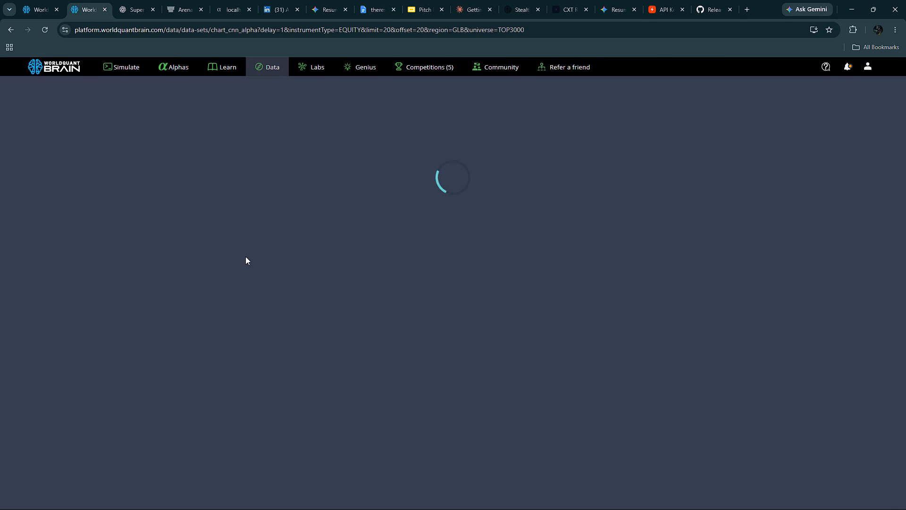
scroll(240, 293, "down", 6)
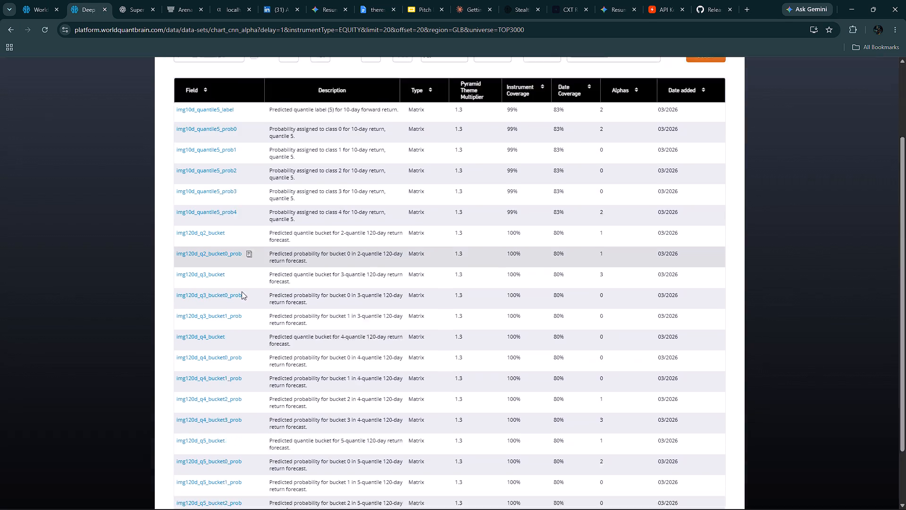
left_click(248, 392)
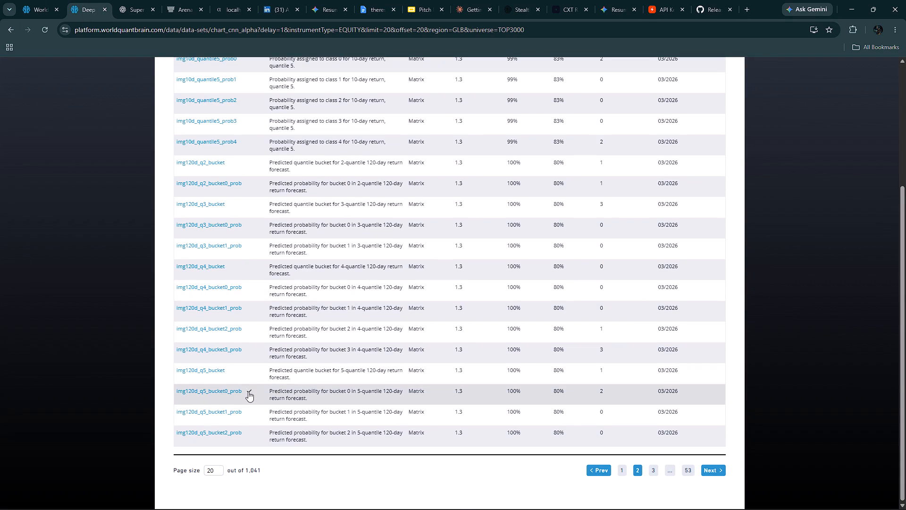
left_click(31, 10)
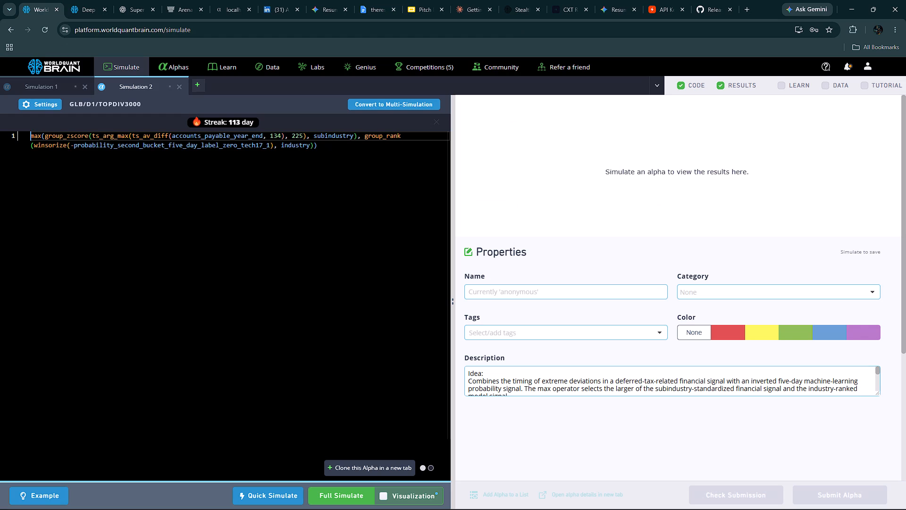
double_click(205, 134)
key("ctrl+v")
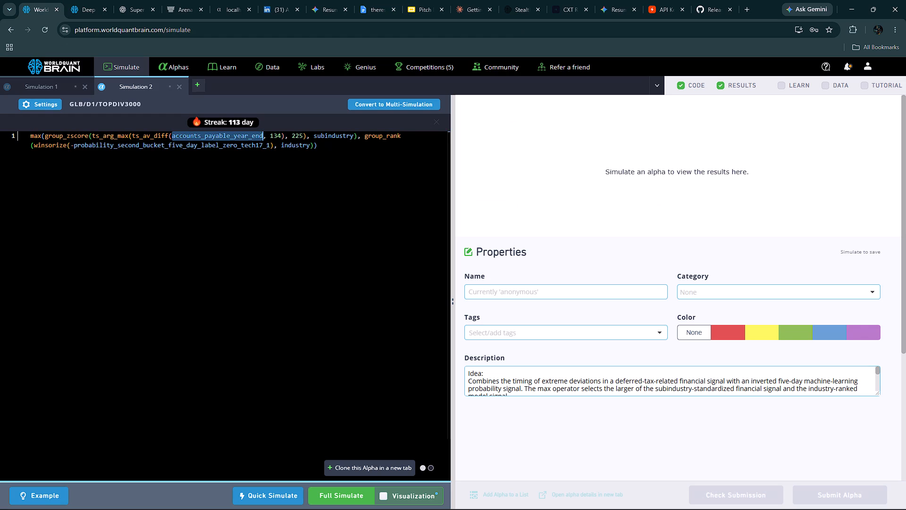
left_click(343, 497)
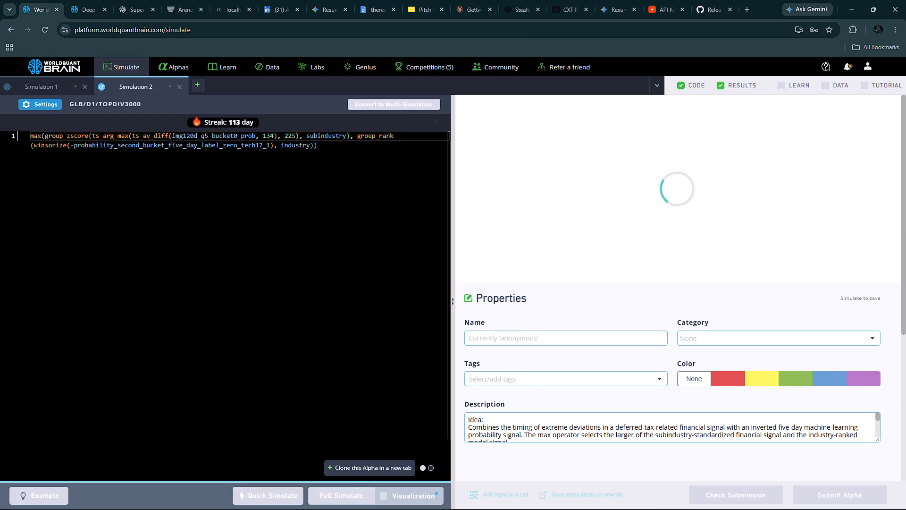
left_click(84, 89)
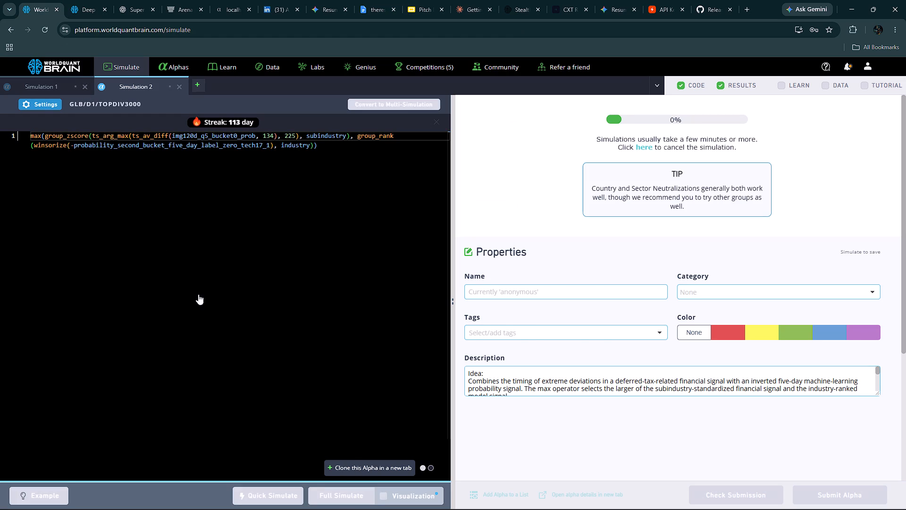
Clone the alpha into a new simulation, swap the ts_av_diff field for img120d_q4_bucket, and run a full simulation.
left_click(350, 467)
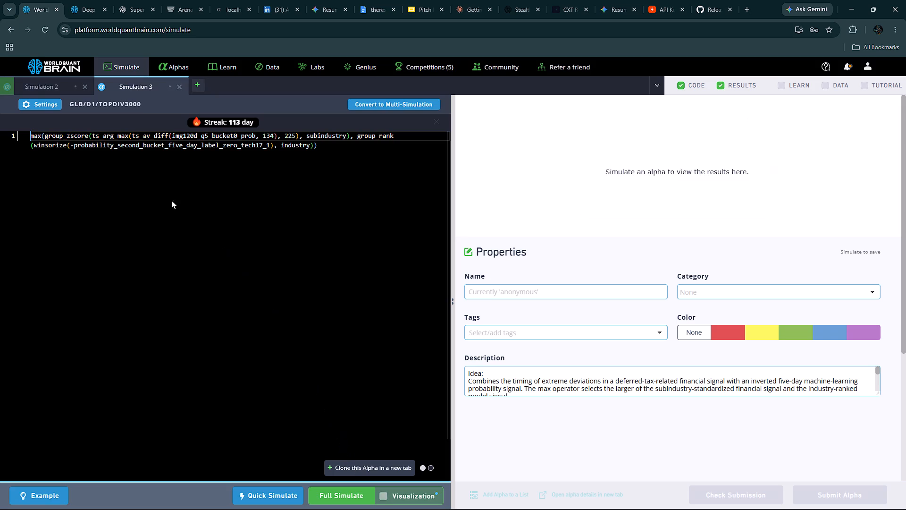
left_click(80, 1)
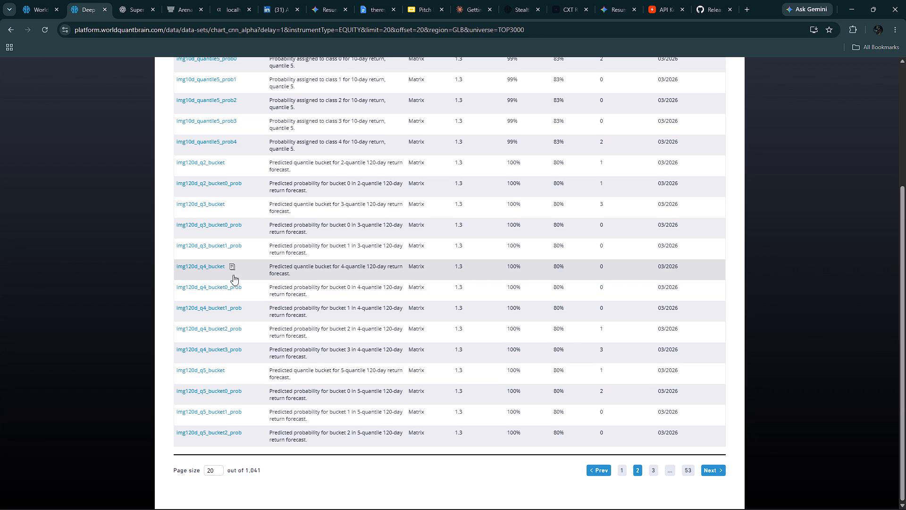
left_click(233, 267)
left_click(35, 8)
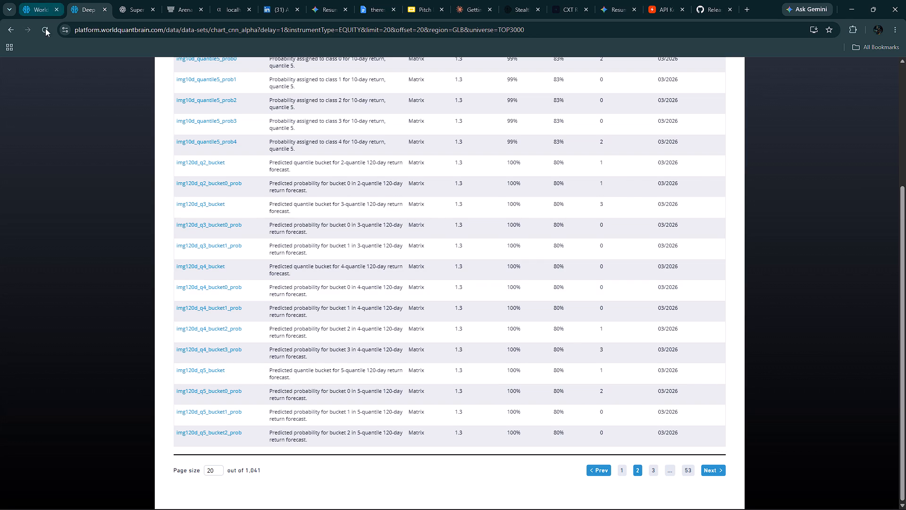
double_click(193, 132)
key("ctrl+v")
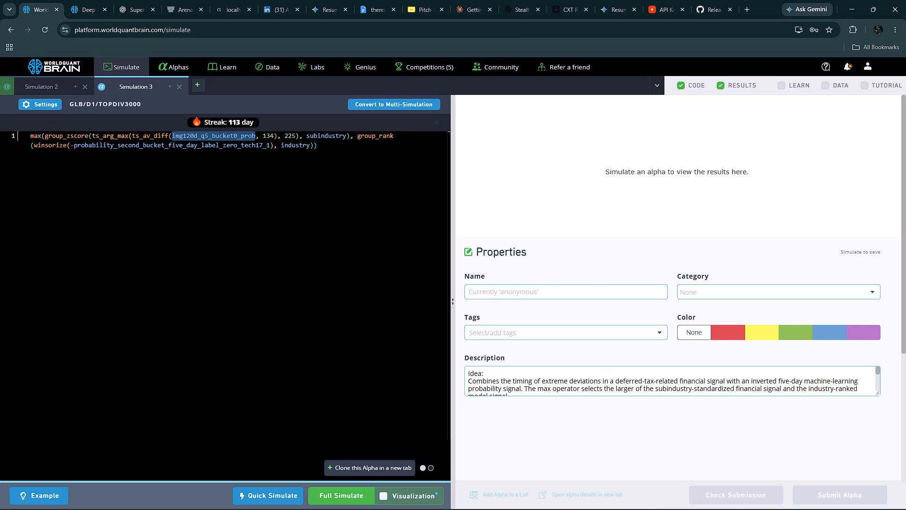
left_click(336, 492)
Clone the alpha again, swap the ts_av_diff field for img120d_q4_bucket0_prob, and run a full simulation.
left_click(353, 469)
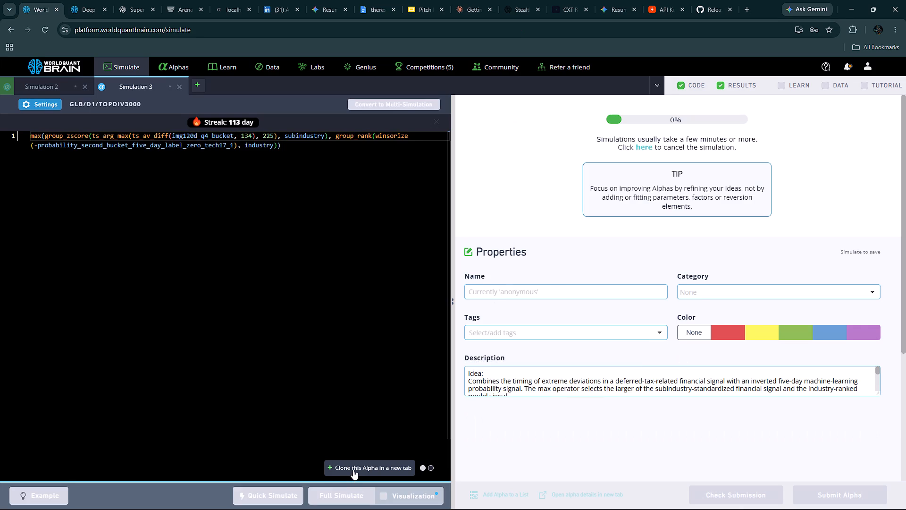
left_click(91, 0)
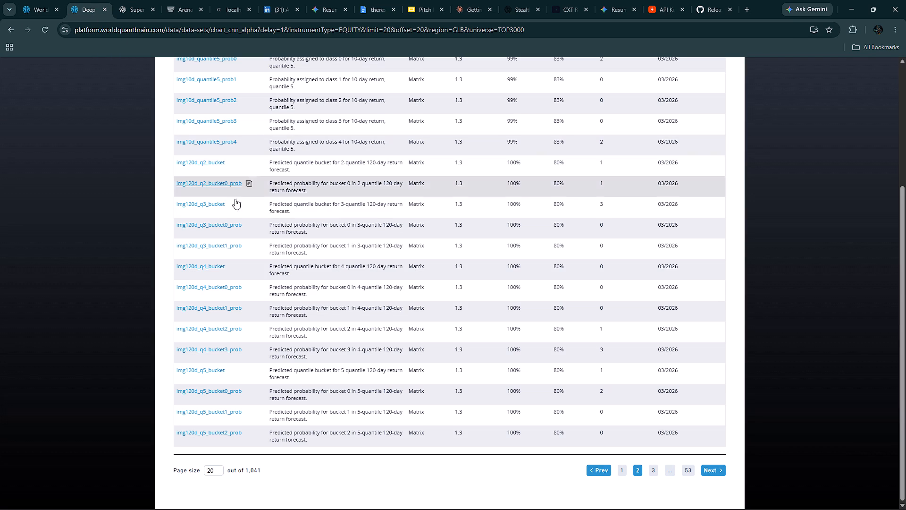
scroll(239, 270, "down", 4)
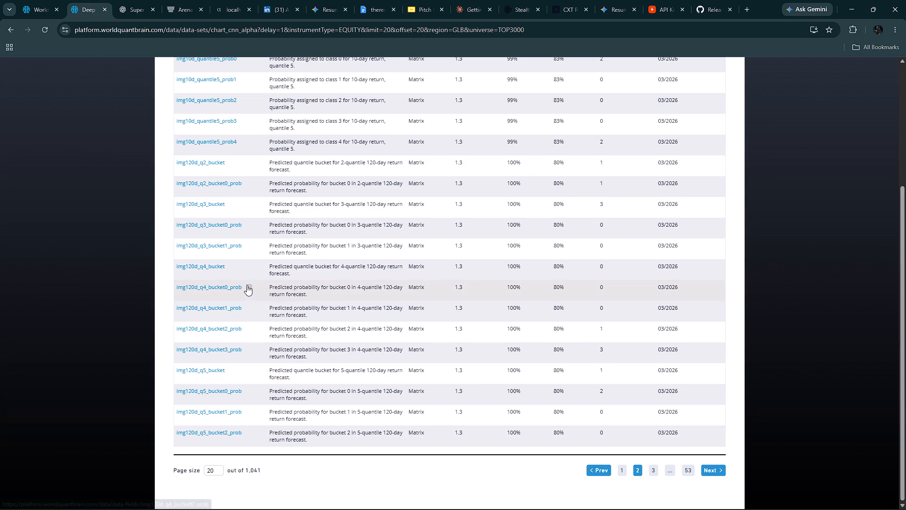
left_click(247, 285)
left_click(48, 0)
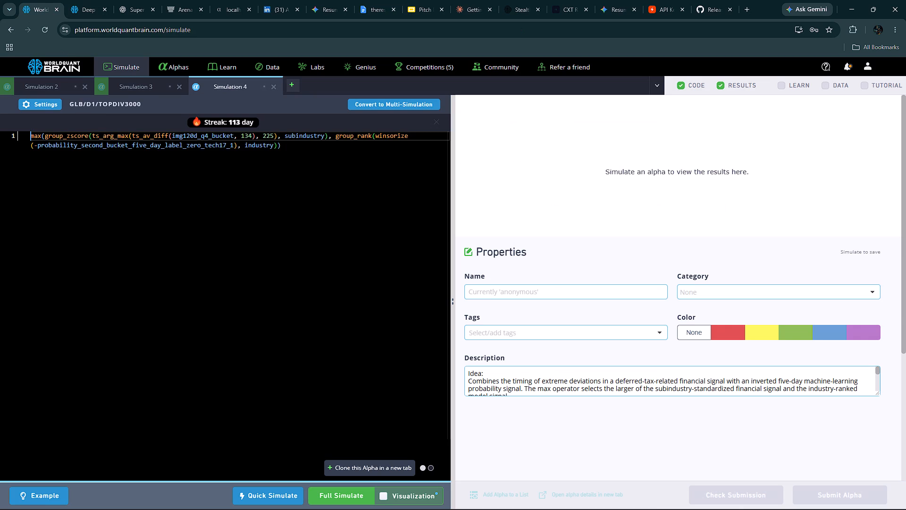
double_click(182, 135)
key("ctrl+v")
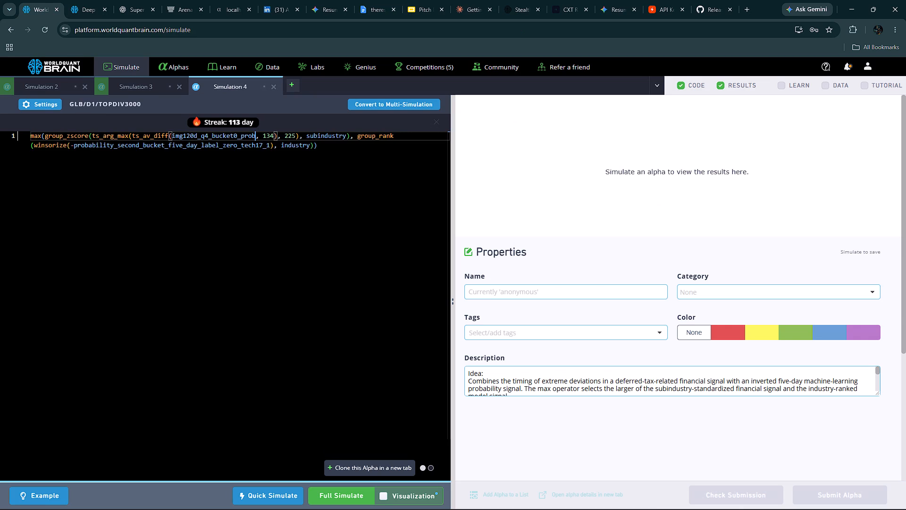
left_click(336, 497)
Clone the alpha again, swap the ts_av_diff field for img120d_q5_bucket4_prob from page 3 of the dataset's fields, and run a full simulation.
left_click(361, 466)
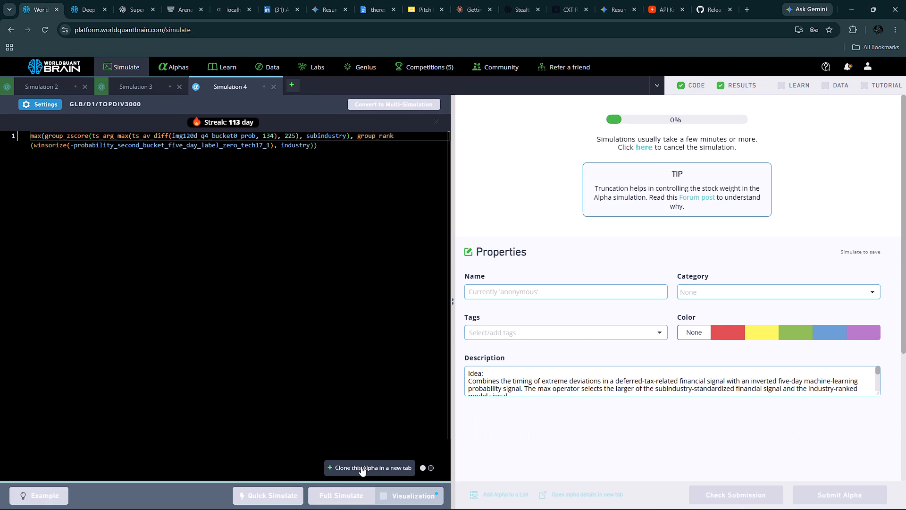
left_click(77, 2)
scroll(215, 177, "up", 3)
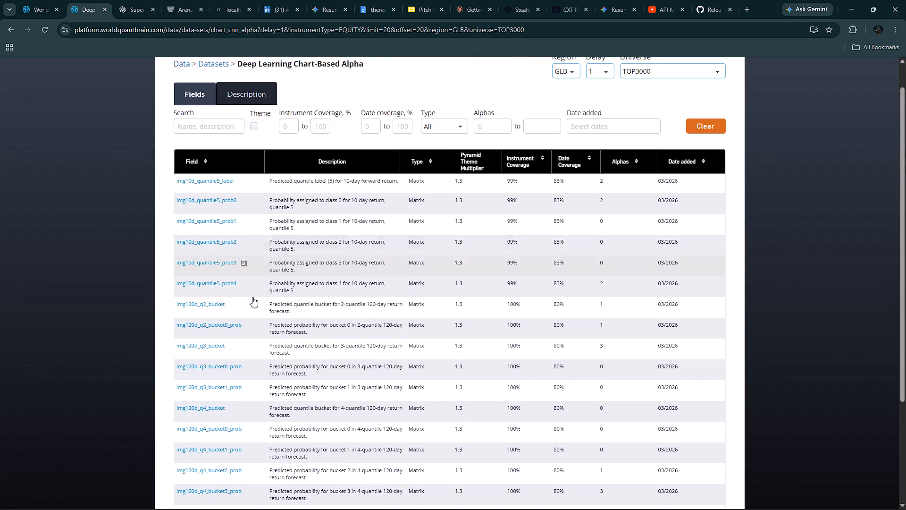
scroll(256, 306, "down", 6)
scroll(415, 430, "down", 4)
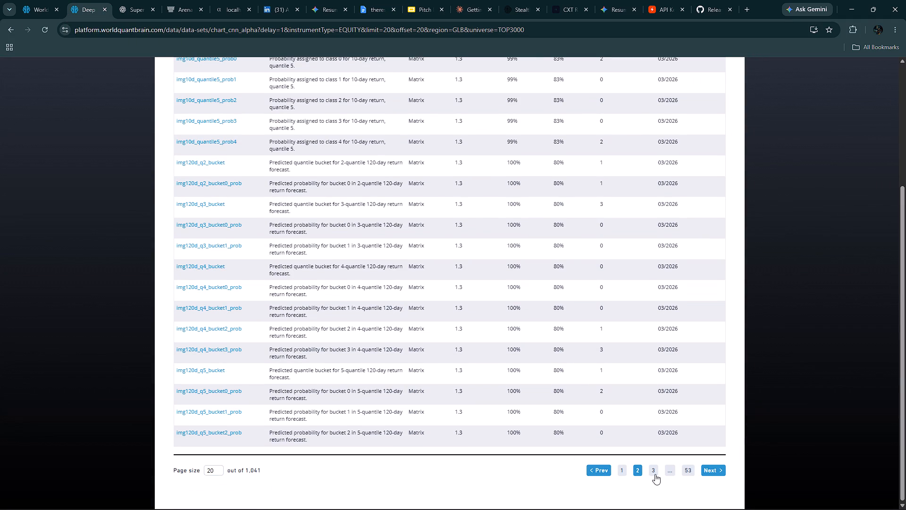
left_click(655, 474)
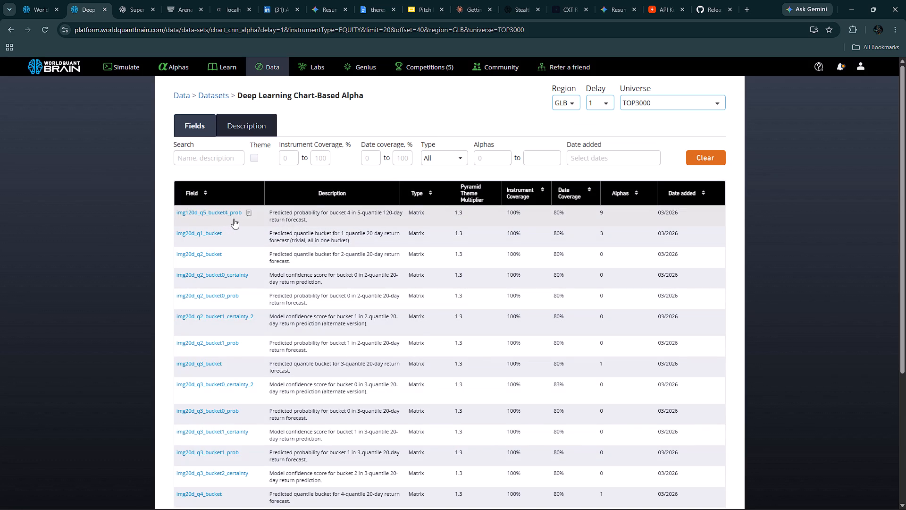
left_click(248, 214)
scroll(302, 323, "down", 7)
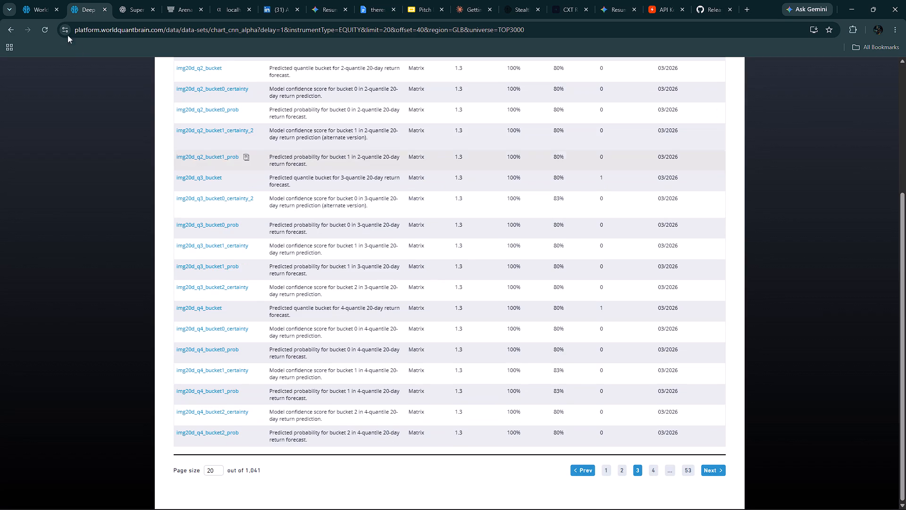
left_click(33, 14)
double_click(196, 136)
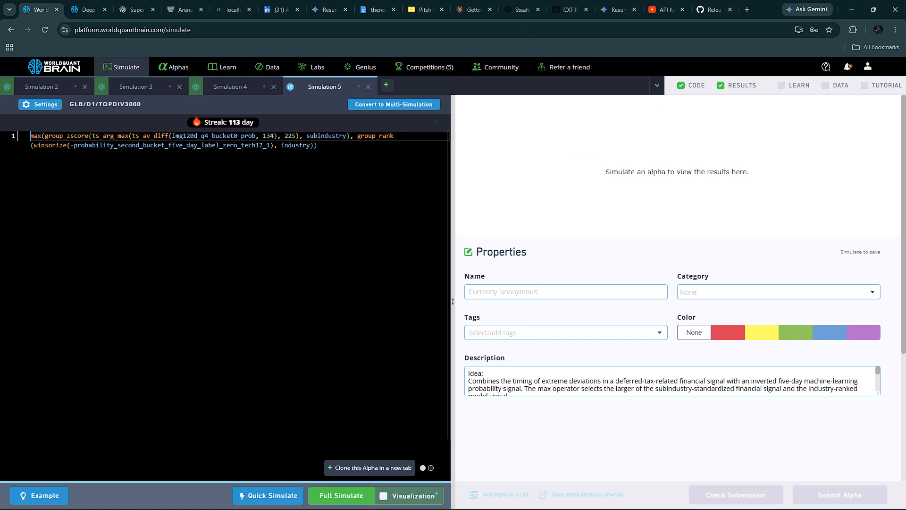
key("ctrl+v")
left_click(351, 499)
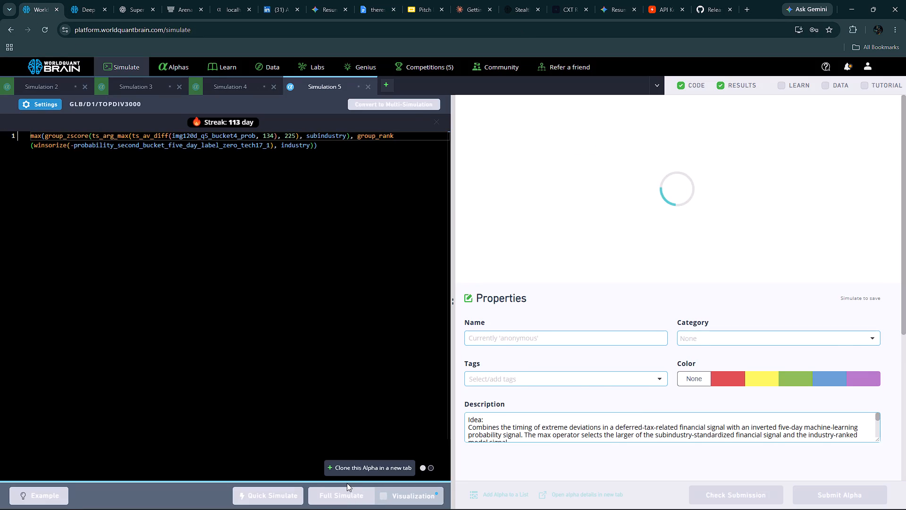
key("alt+Tab")
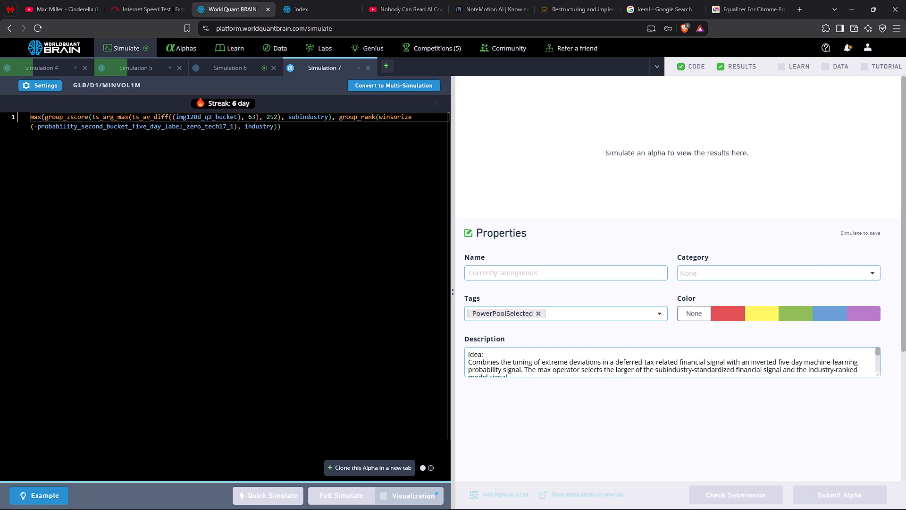
left_click(513, 87)
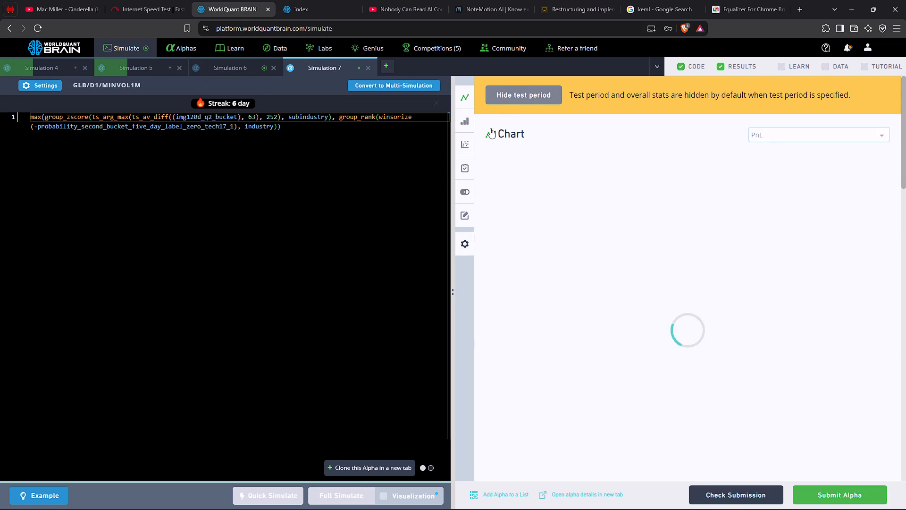
left_click(468, 141)
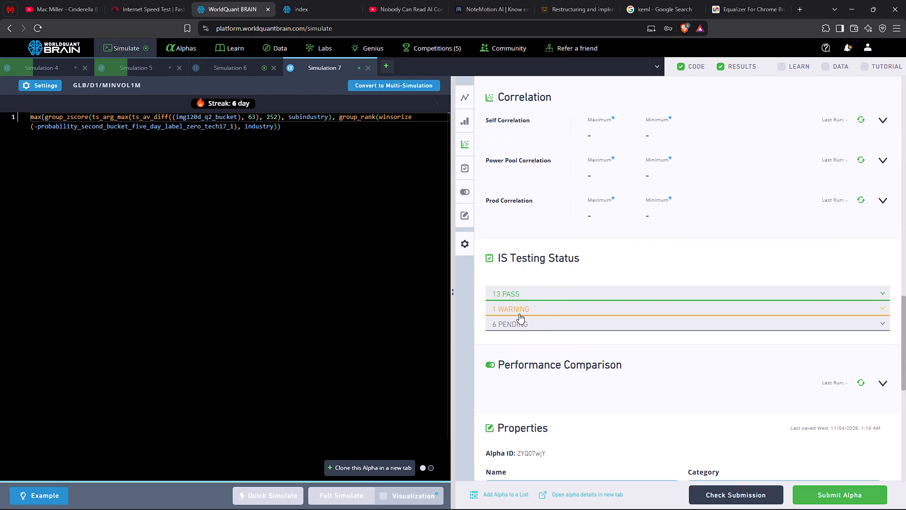
left_click(519, 308)
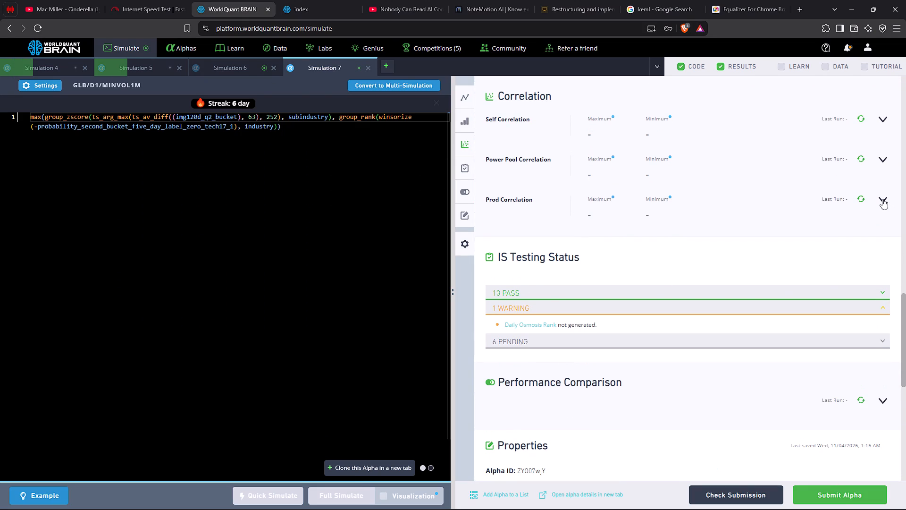
left_click(882, 199)
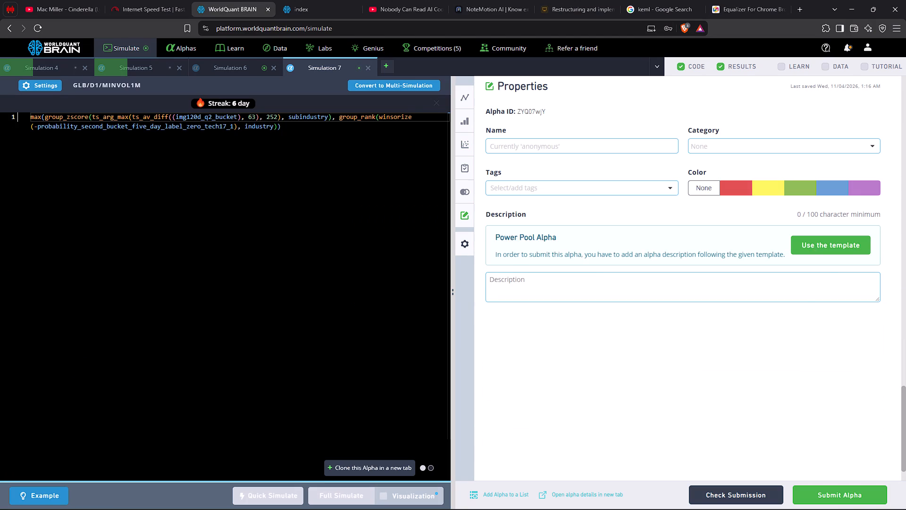
key("ctrl+v")
left_click(822, 494)
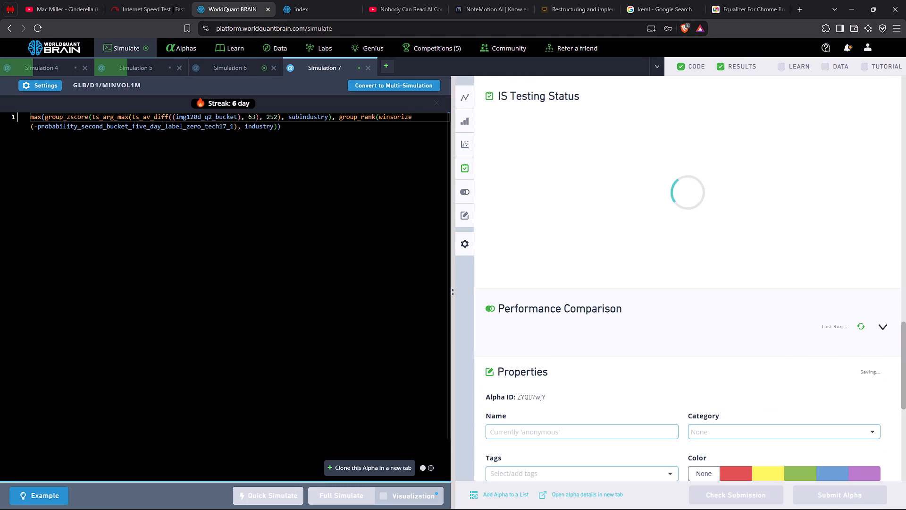
Open Simulation 6, show its test period, and check its IS testing warning and Prod Correlation.
left_click(243, 68)
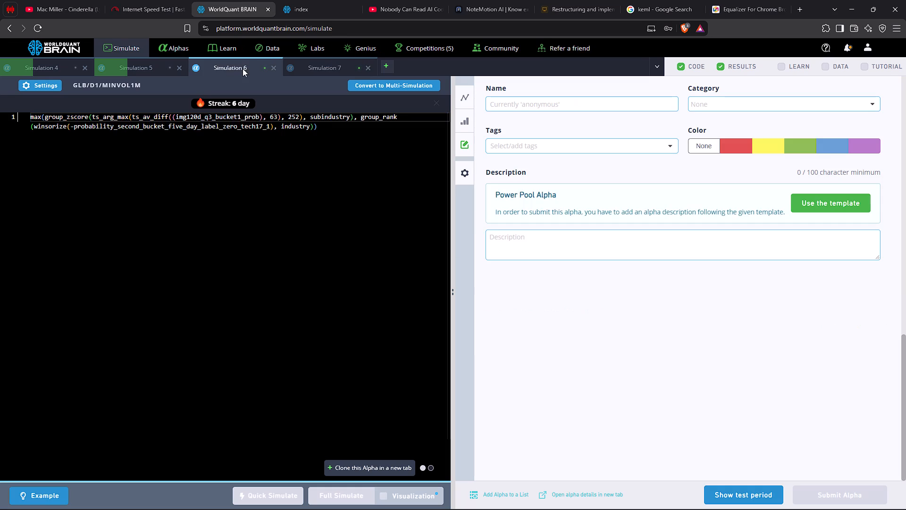
left_click(716, 492)
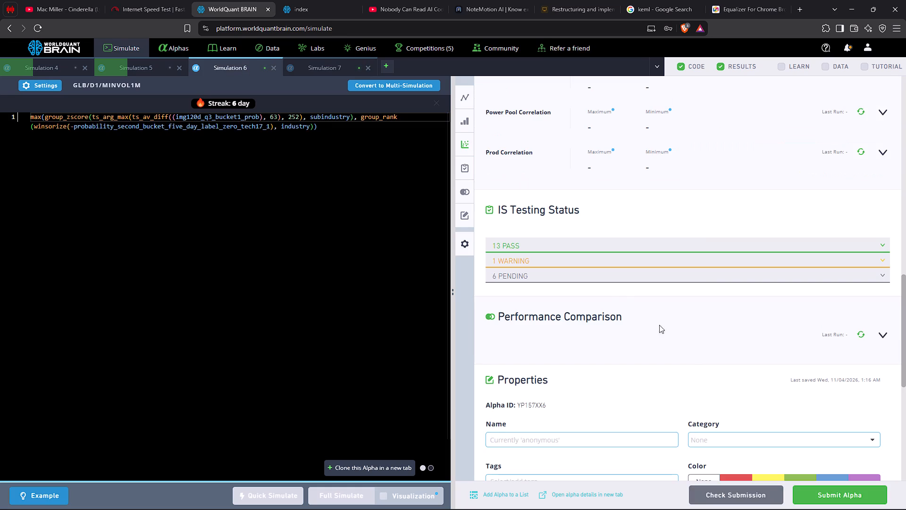
left_click(555, 265)
scroll(825, 343, "down", 5)
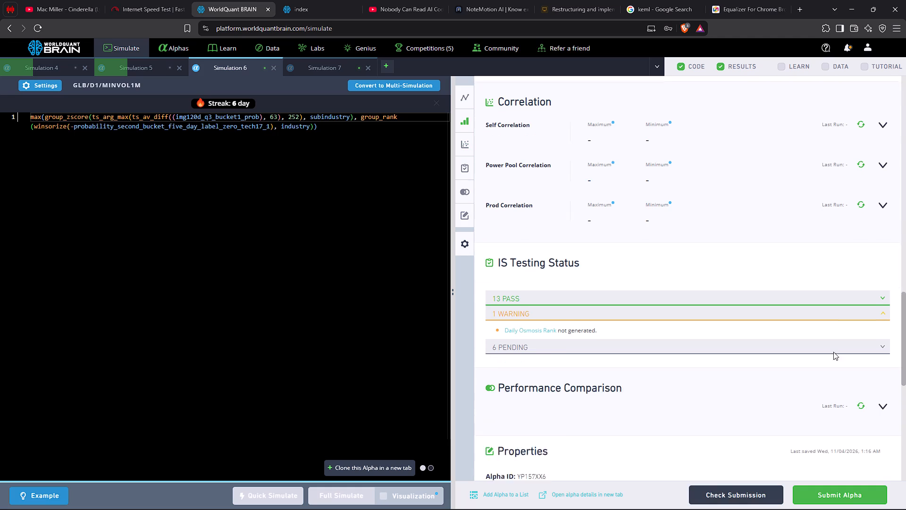
left_click(883, 187)
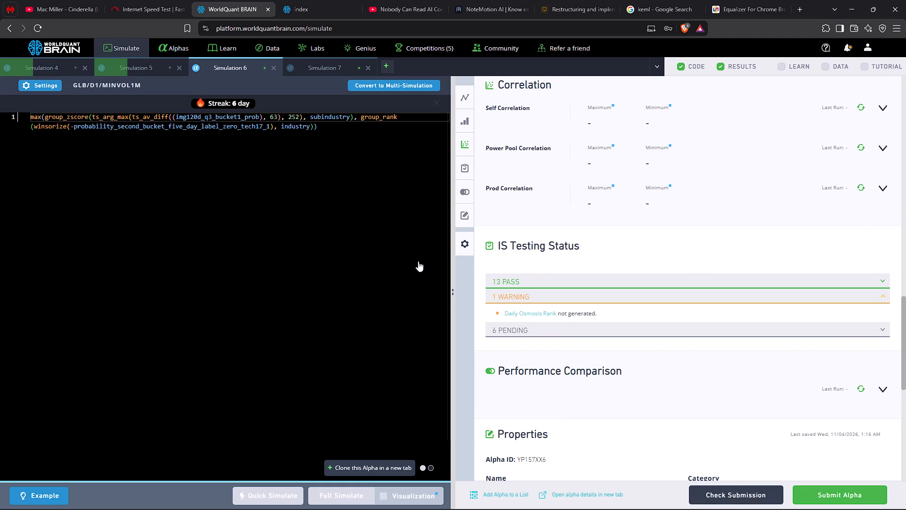
scroll(541, 319, "down", 4)
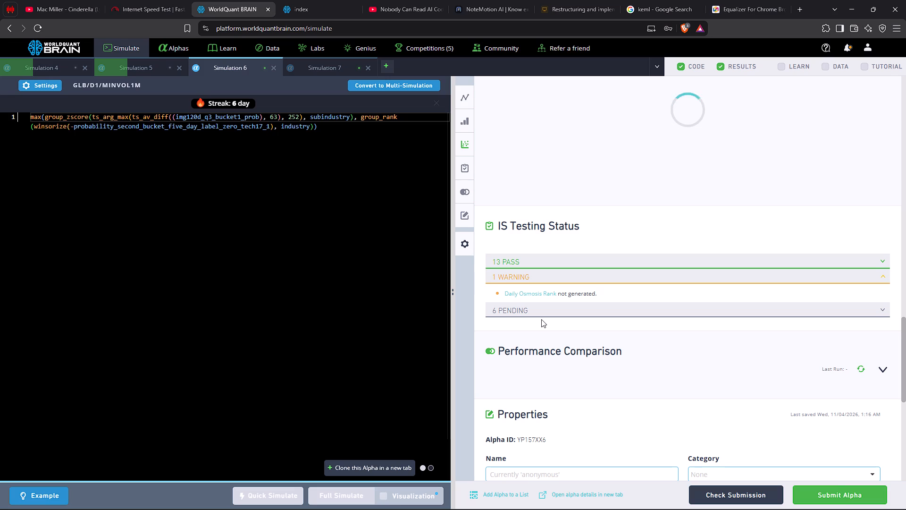
scroll(728, 339, "up", 2)
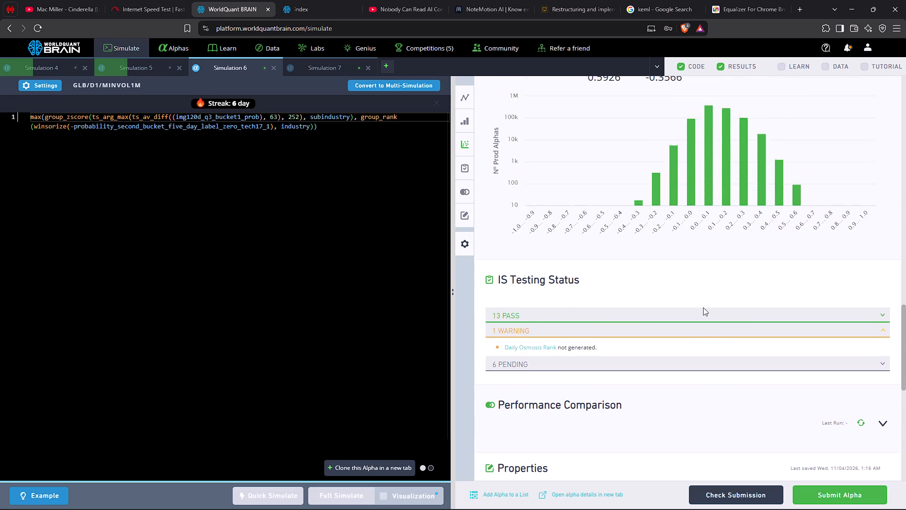
scroll(689, 298, "up", 2)
Paste the copied text as the description of Simulation 6's alpha and submit the alpha.
scroll(619, 289, "down", 11)
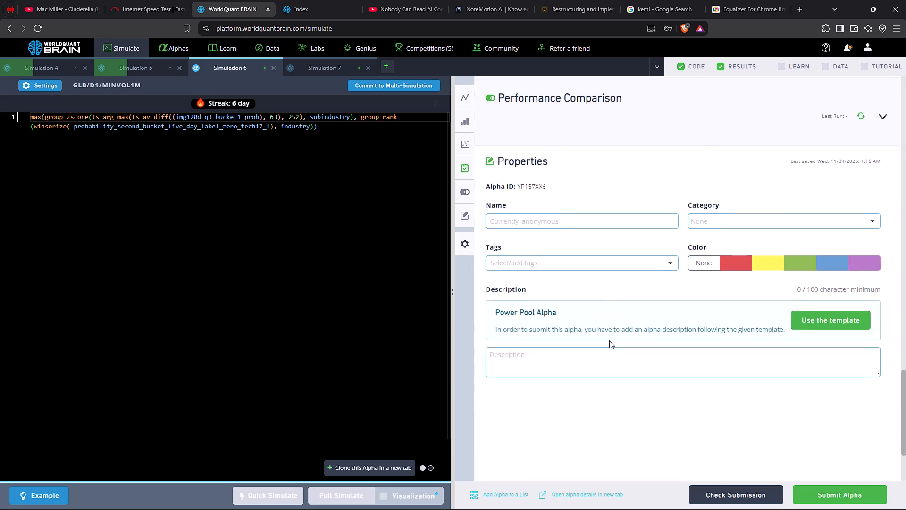
left_click(512, 277)
key("ctrl+v")
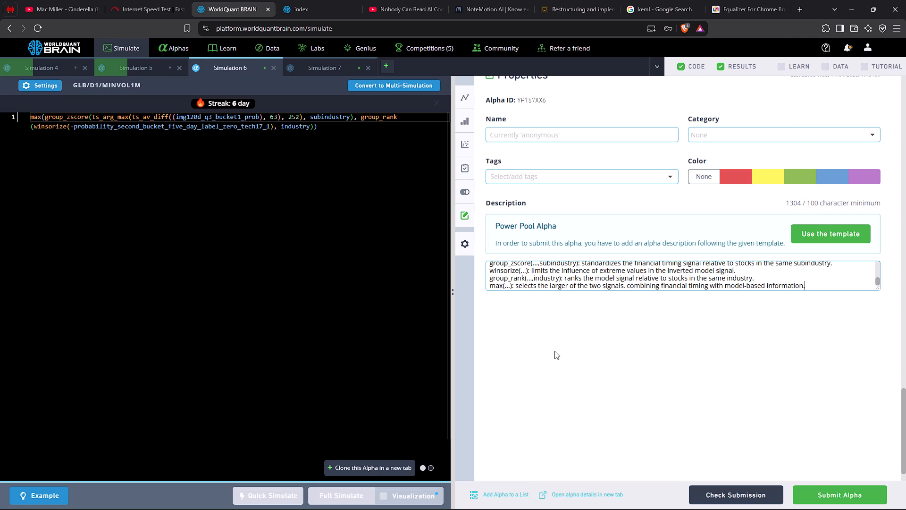
left_click(827, 499)
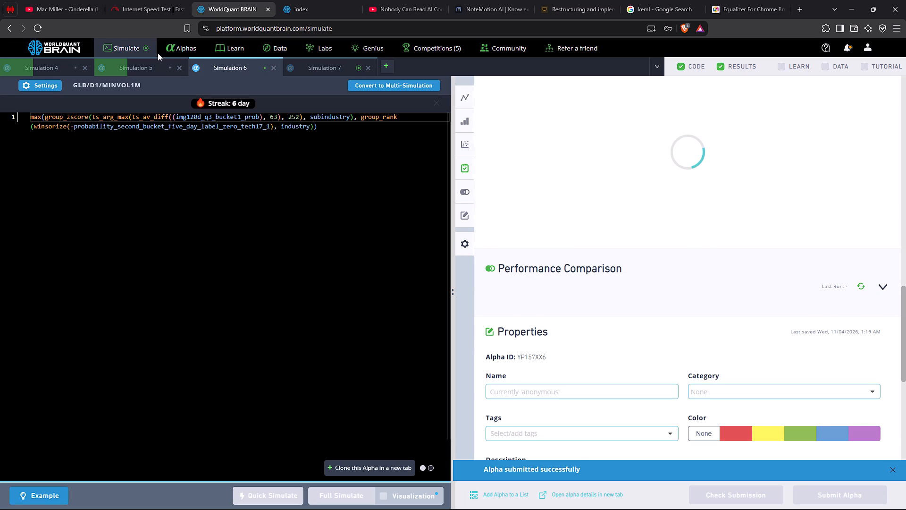
Open Simulation 5 in the Brave session.
left_click(134, 68)
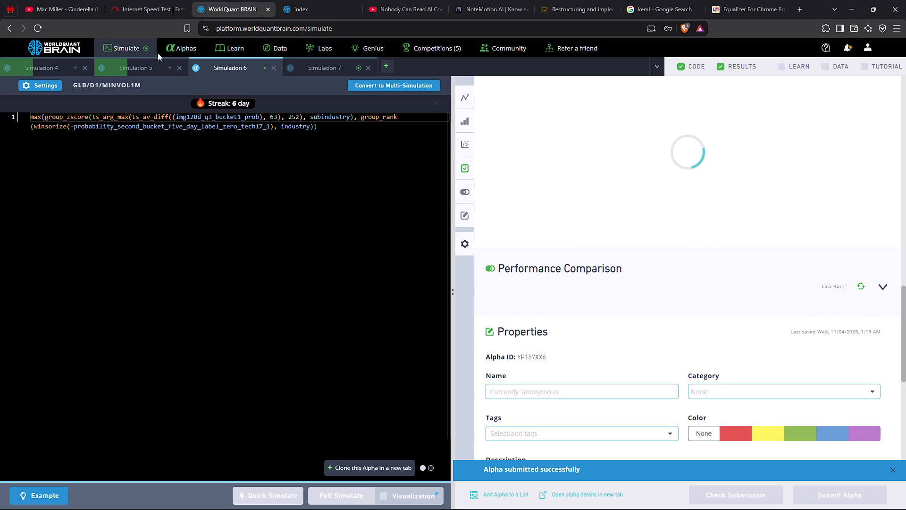
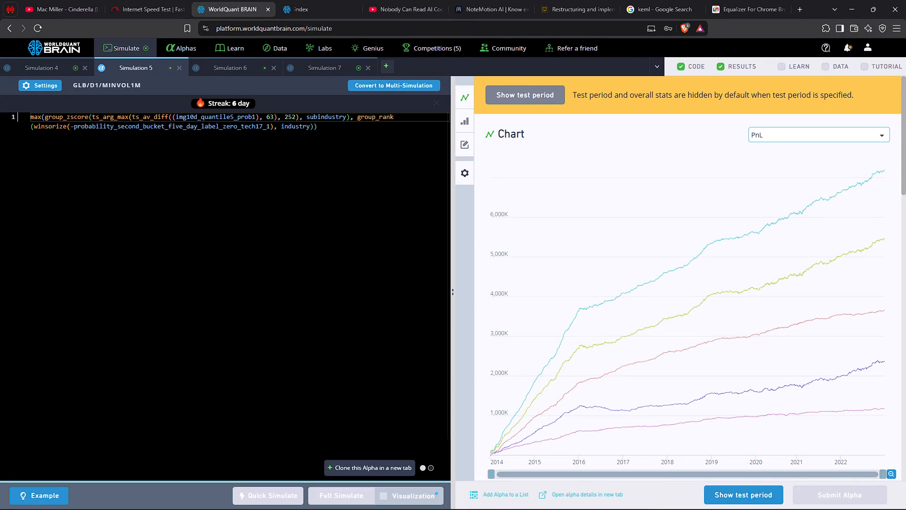
Reveal Simulation 5's test period and check its IS testing warning and Prod Correlation.
left_click(513, 92)
left_click(466, 150)
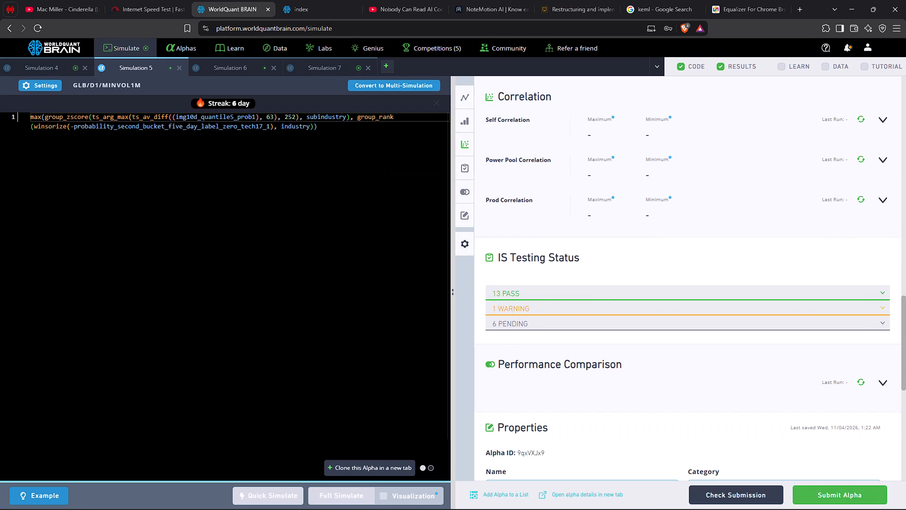
left_click(513, 311)
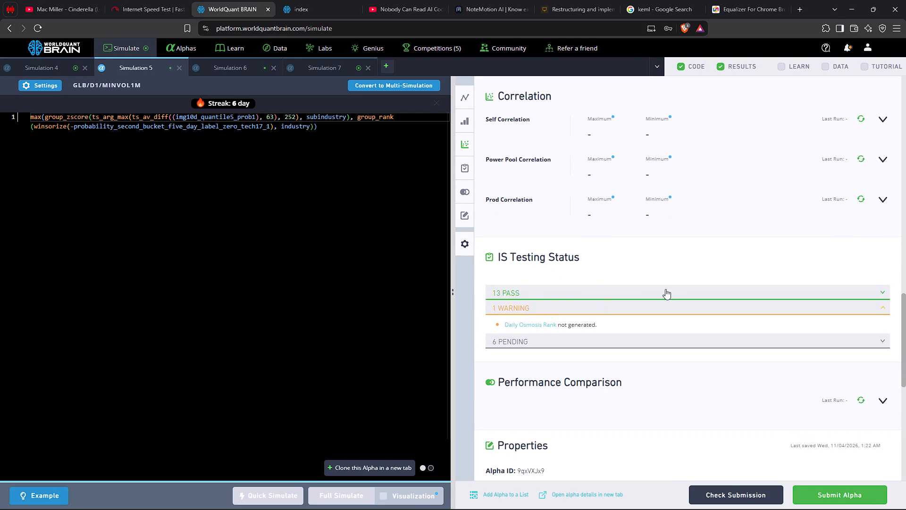
left_click(883, 201)
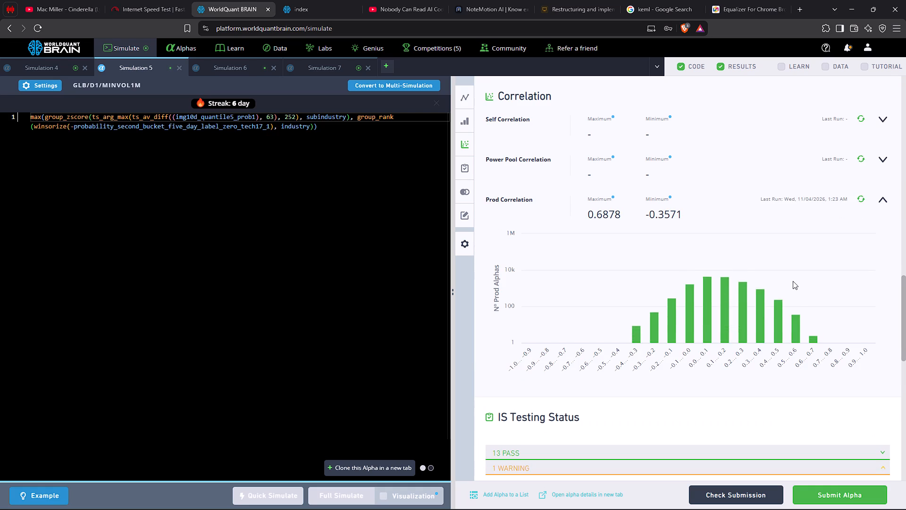
Paste the copied Idea description into Simulation 5's alpha properties and submit the alpha.
scroll(741, 280, "down", 11)
left_click(572, 291)
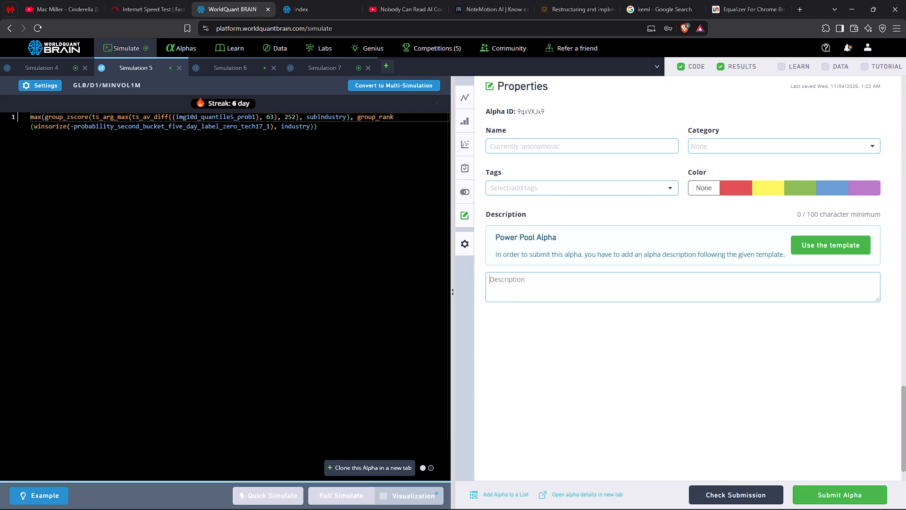
key("ctrl+v")
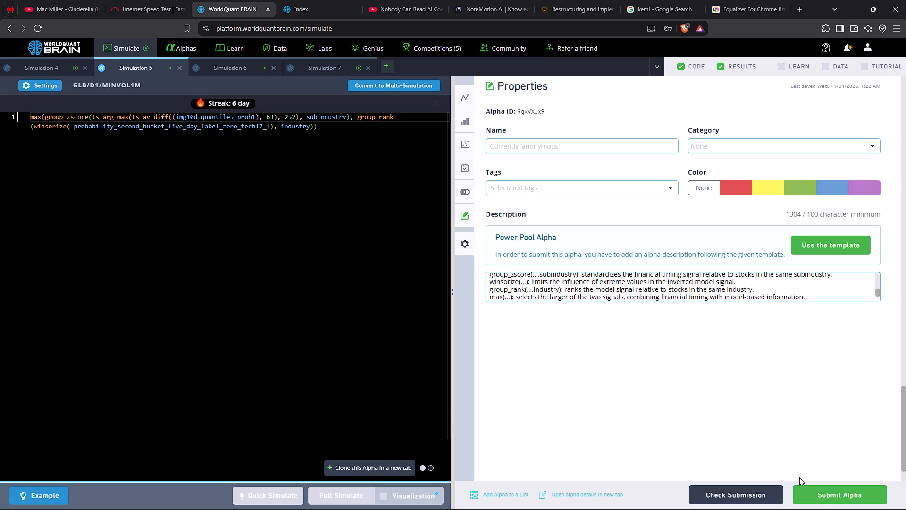
left_click(819, 496)
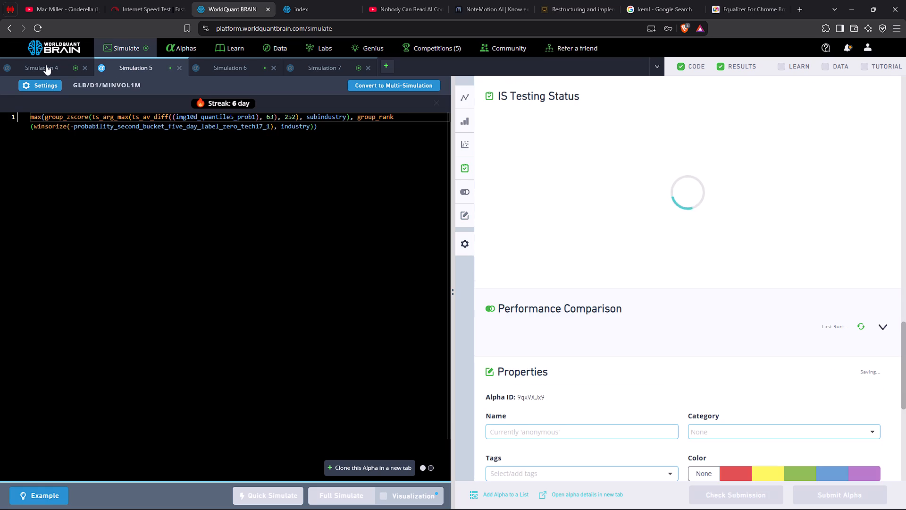
Reveal Simulation 4's test period and check its IS testing warning and Prod Correlation.
left_click(45, 65)
left_click(722, 490)
left_click(587, 279)
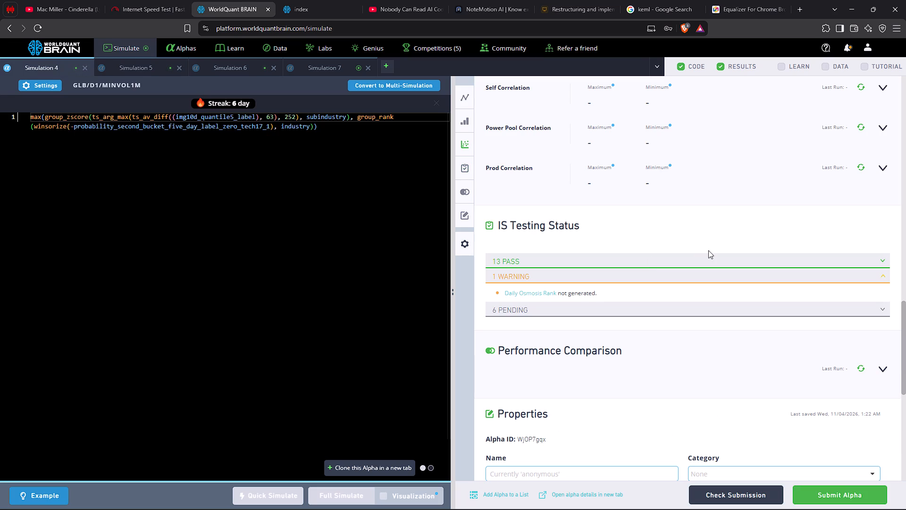
left_click(884, 165)
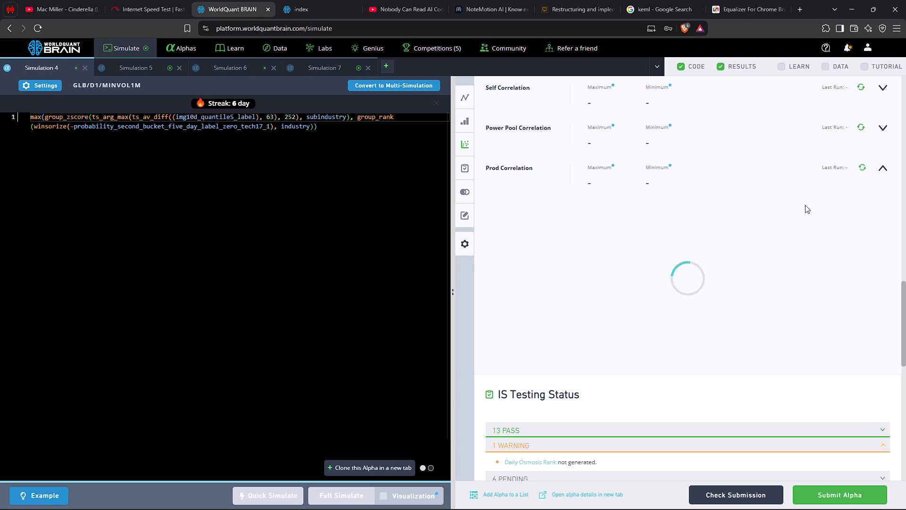
Fill Simulation 4's empty alpha description with the copied Idea text and submit the alpha.
scroll(690, 369, "down", 4)
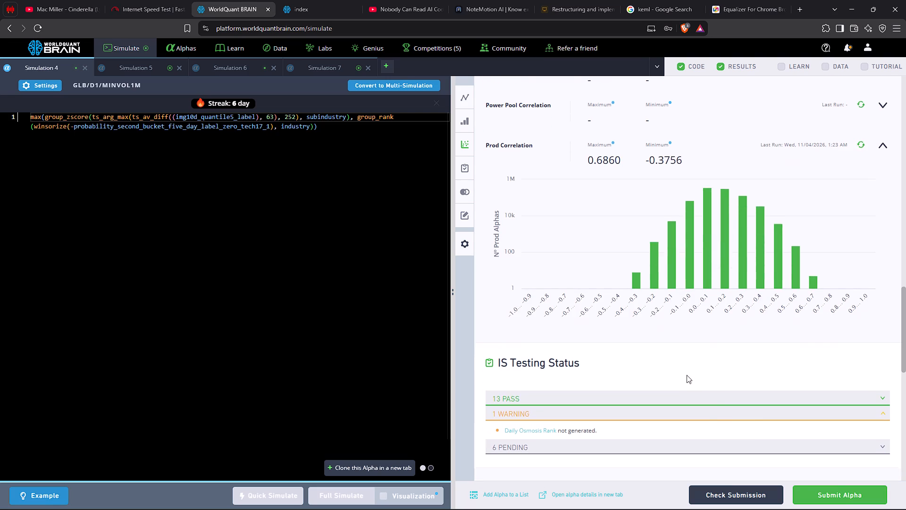
scroll(687, 375, "down", 6)
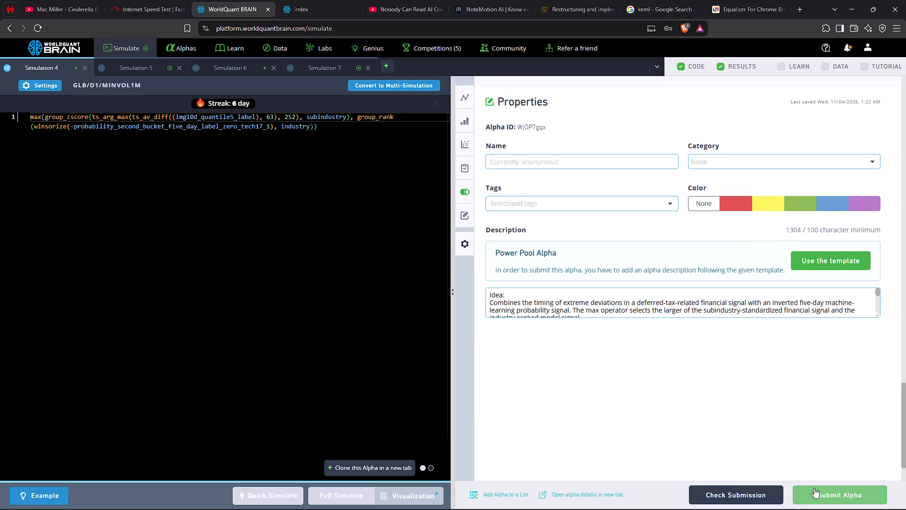
left_click(814, 488)
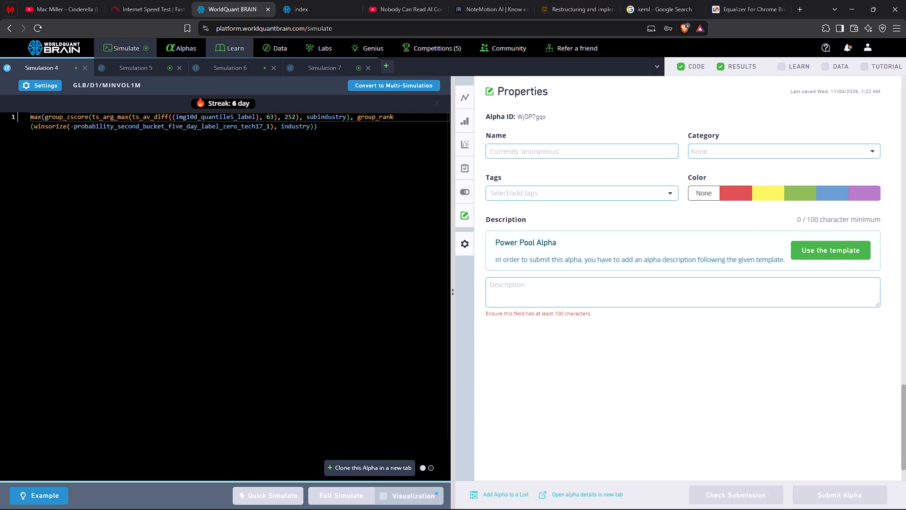
left_click(509, 279)
key("ctrl+v")
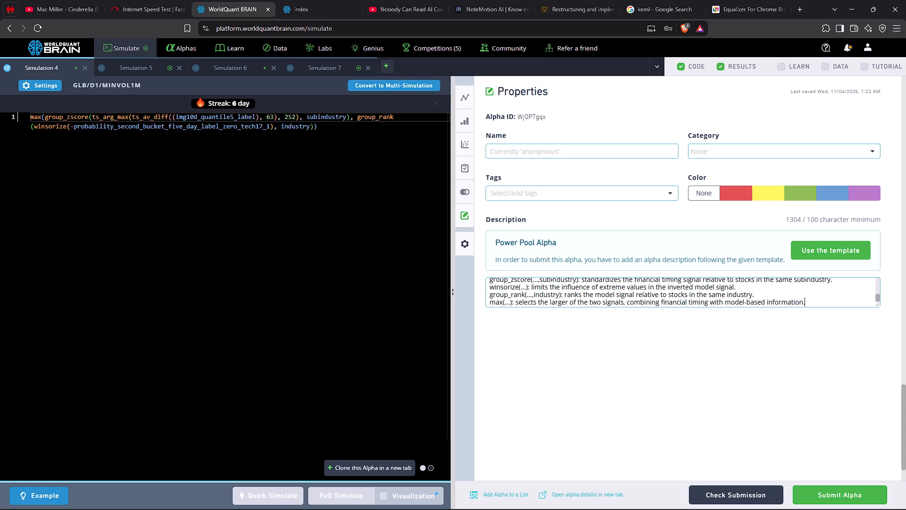
left_click(808, 487)
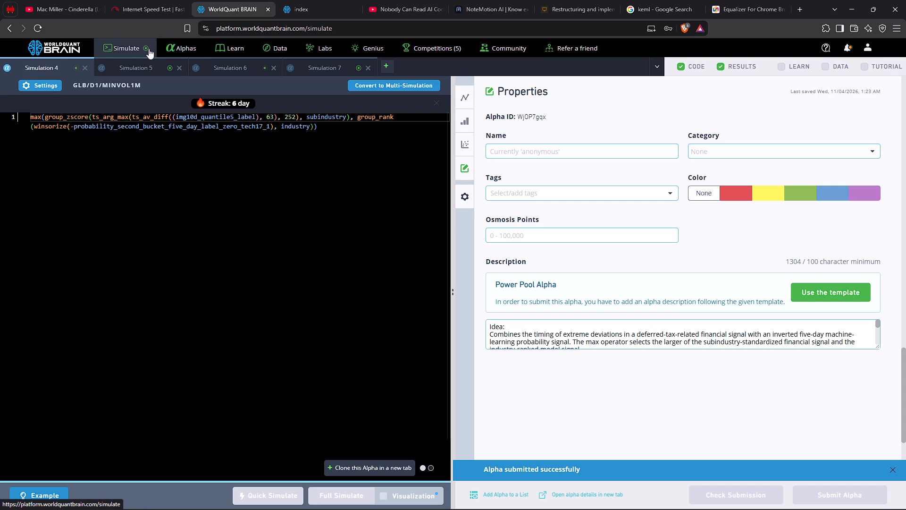
Review the submitted alphas list and the account's Performance page, covering base payment, submitted alphas and simulated alphas.
left_click(176, 48)
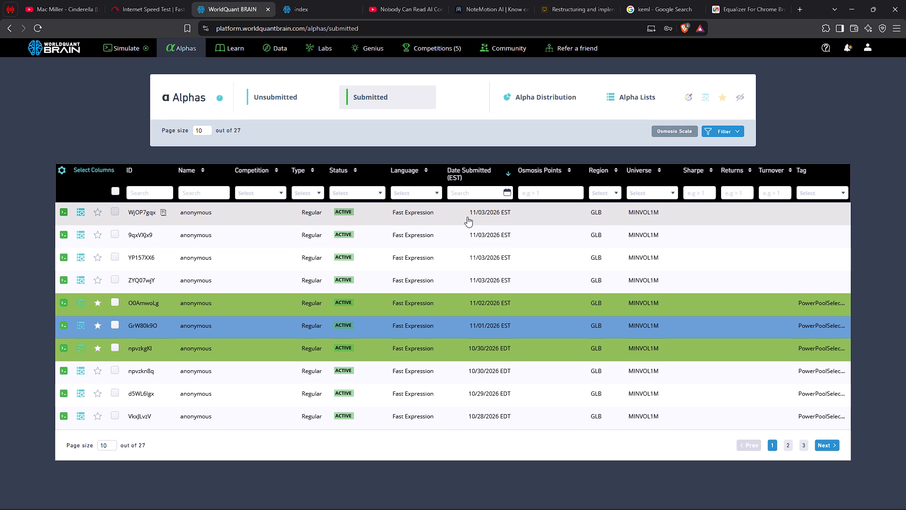
left_click(872, 52)
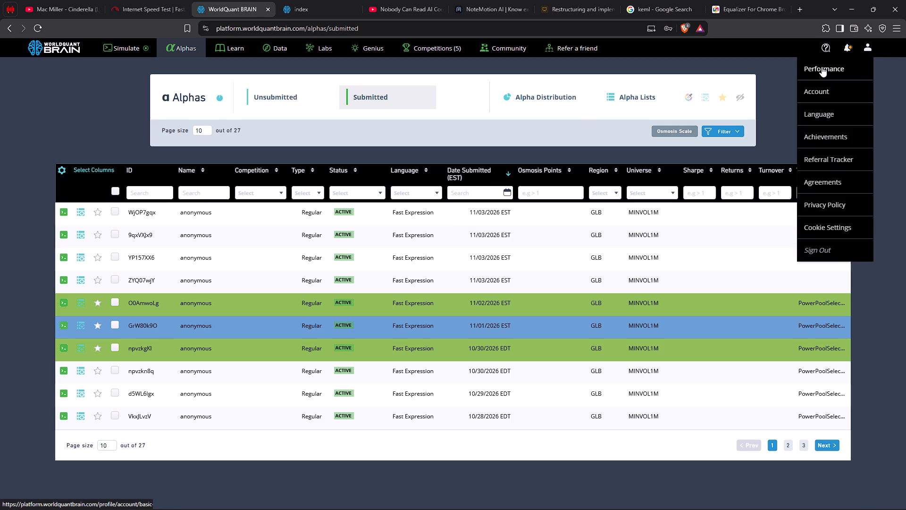
left_click(822, 67)
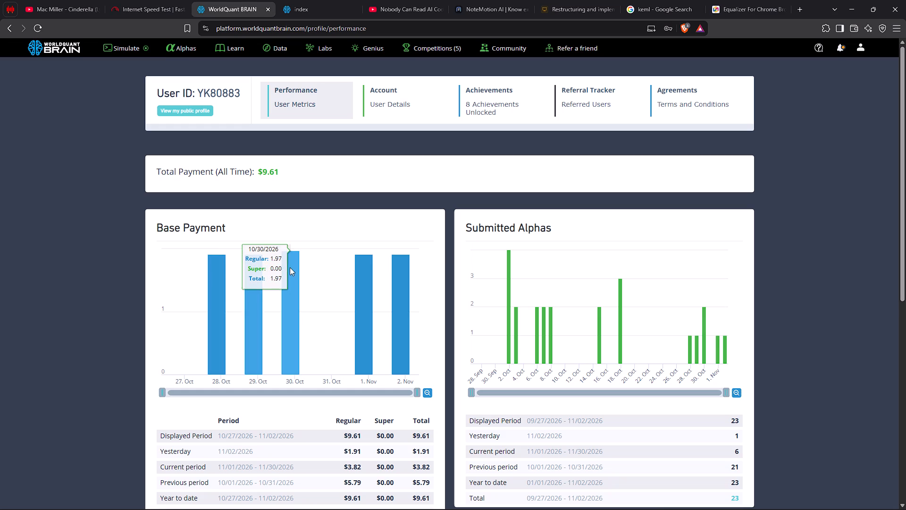
scroll(305, 277, "down", 5)
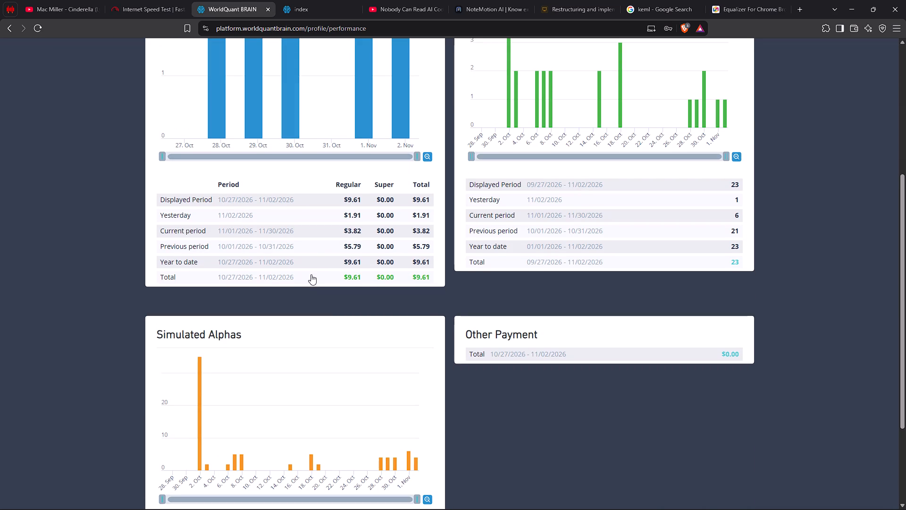
scroll(394, 252, "down", 4)
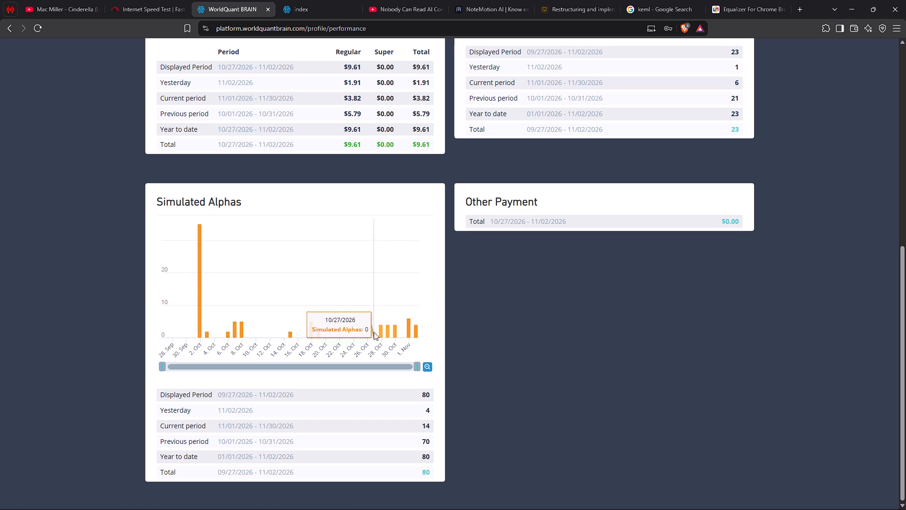
scroll(388, 219, "up", 3)
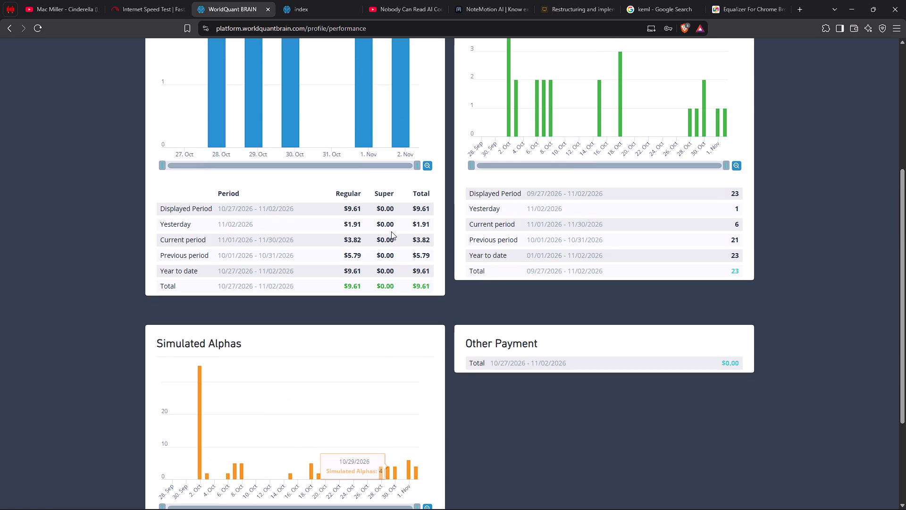
scroll(390, 232, "up", 11)
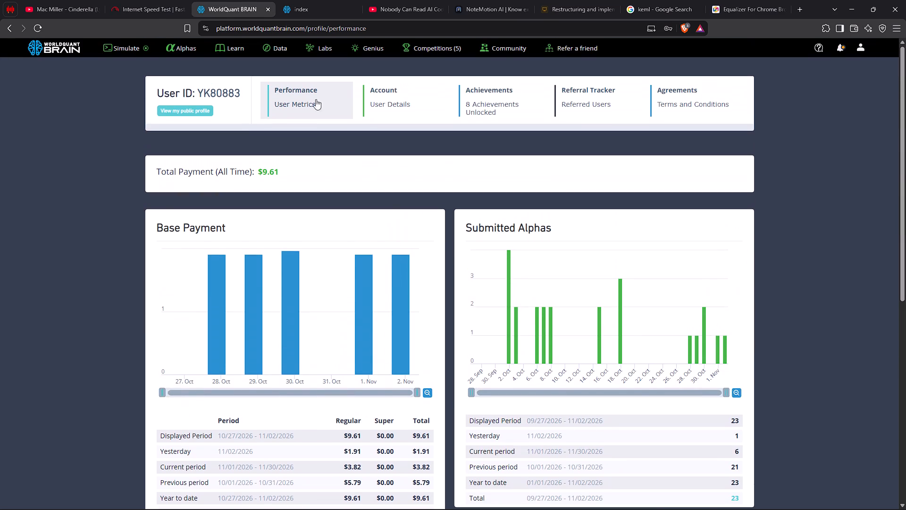
In Simulation 4, change the ts_arg_max lookback from 63 to 5 and run a full simulation.
left_click(118, 46)
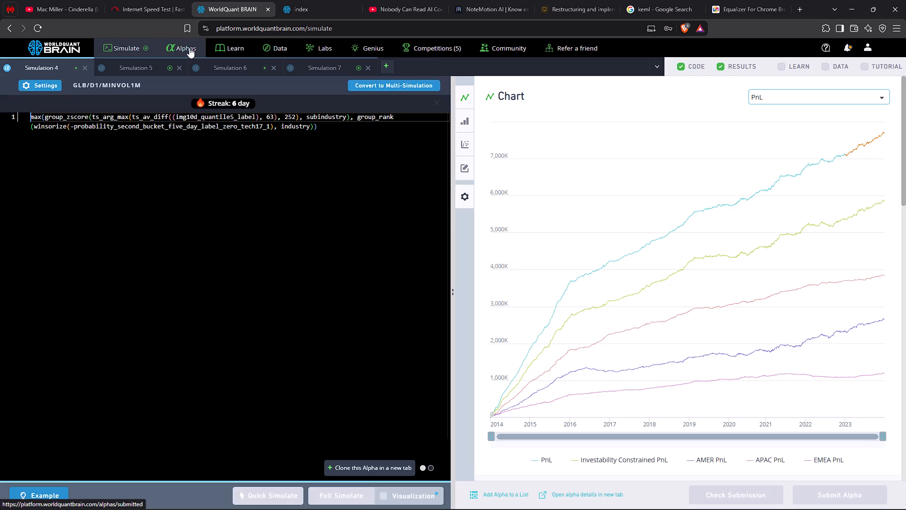
left_click(290, 396)
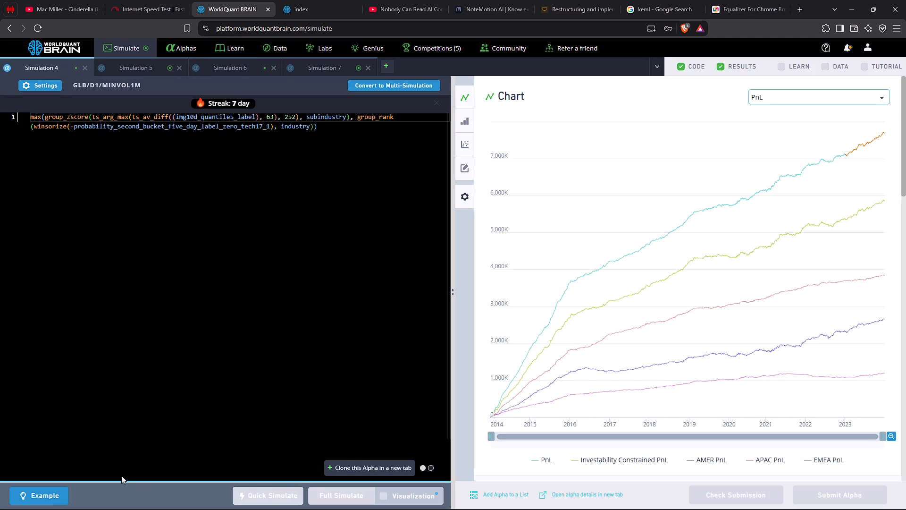
double_click(271, 115)
key("5")
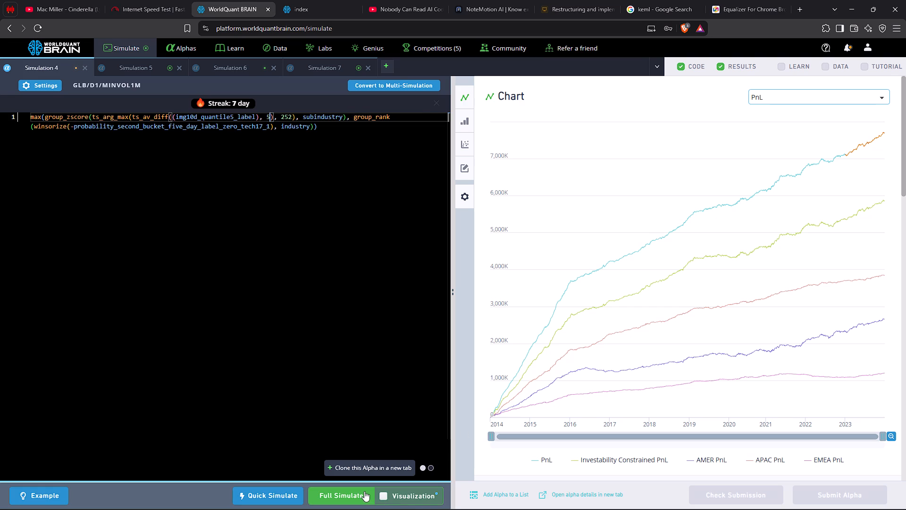
left_click(364, 491)
Replace Simulation 5's code with a built-in example alpha and run a full simulation.
left_click(141, 67)
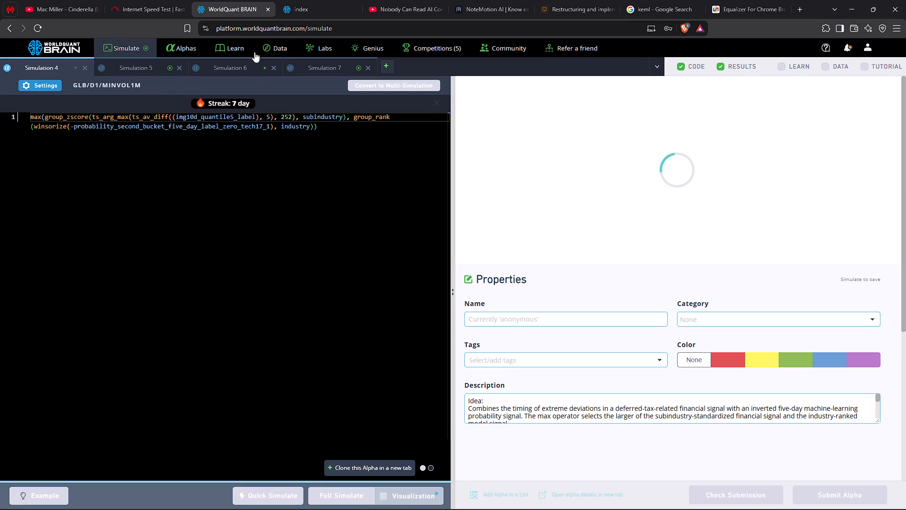
left_click(157, 68)
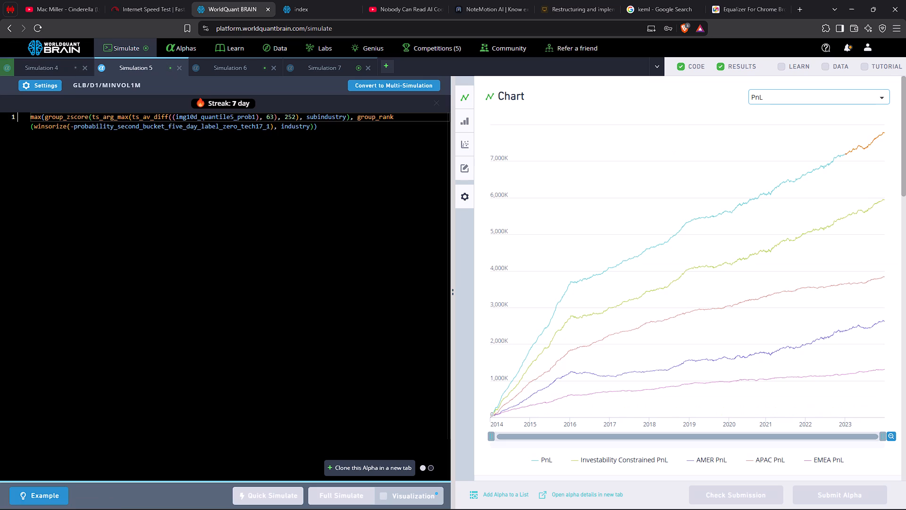
left_click(40, 497)
left_click(474, 309)
left_click(342, 491)
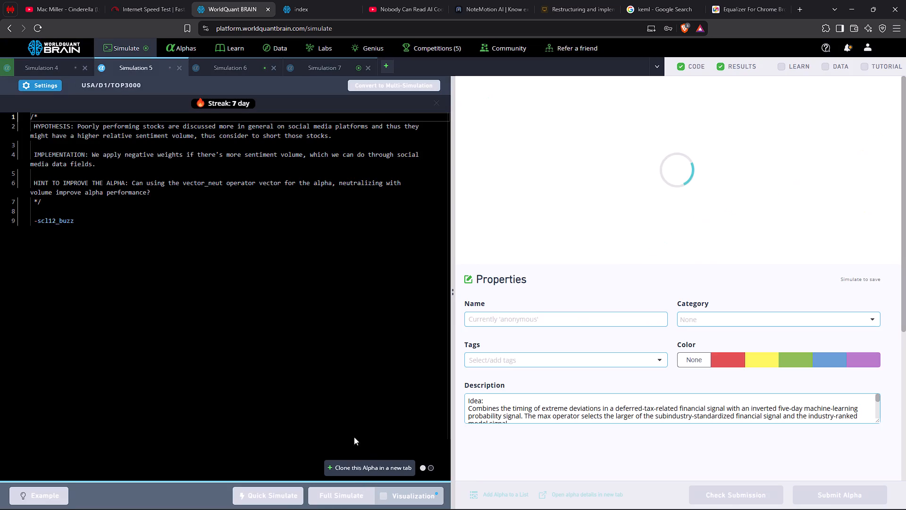
Replace Simulation 6's code with a built-in example alpha, accepting the loss of its current code, and run a full simulation.
left_click(238, 71)
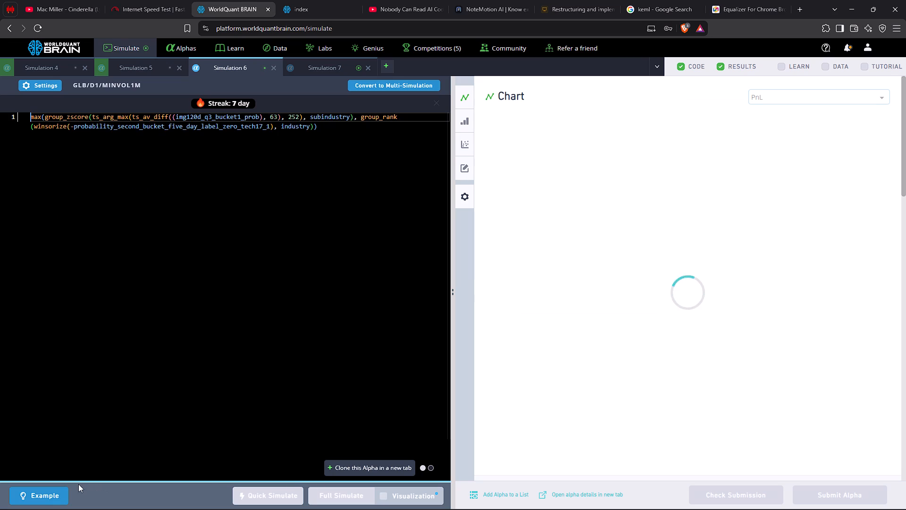
left_click(57, 500)
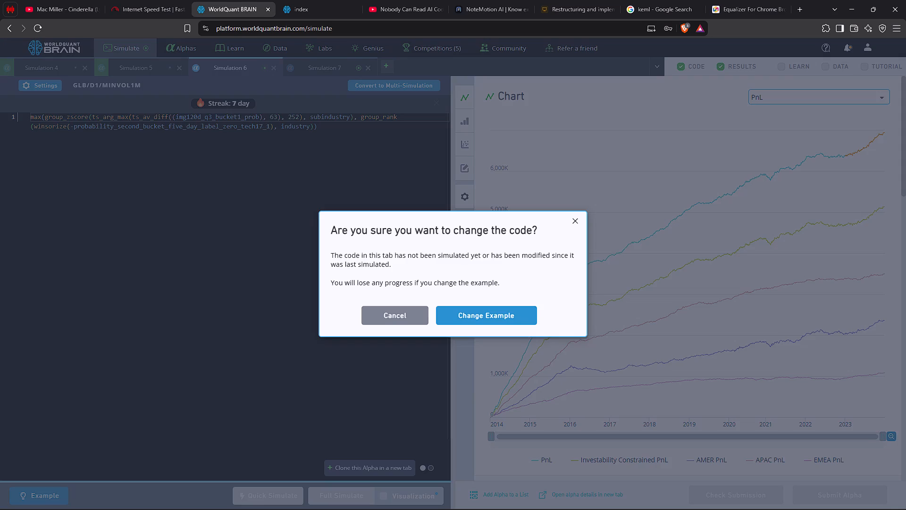
left_click(477, 311)
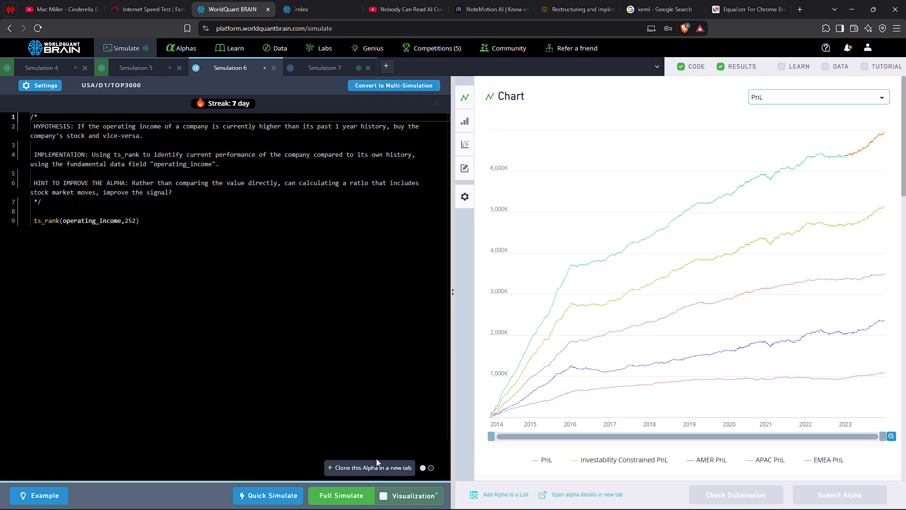
left_click(353, 501)
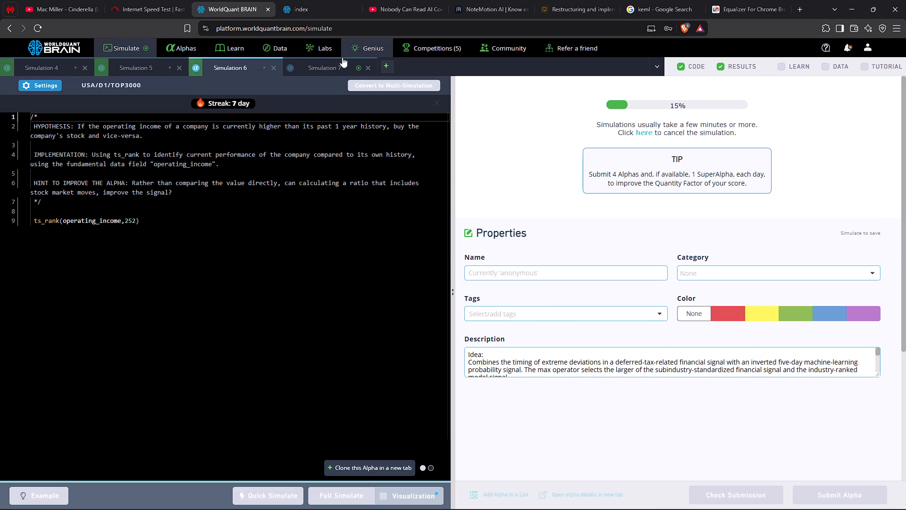
Replace Simulation 7's code with a built-in example alpha, accepting the loss of its current code, and run a full simulation.
left_click(324, 63)
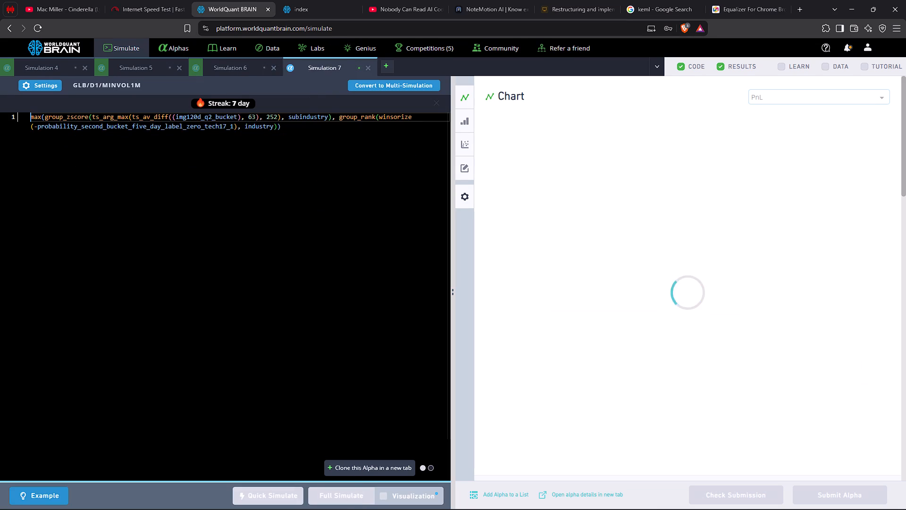
left_click(53, 496)
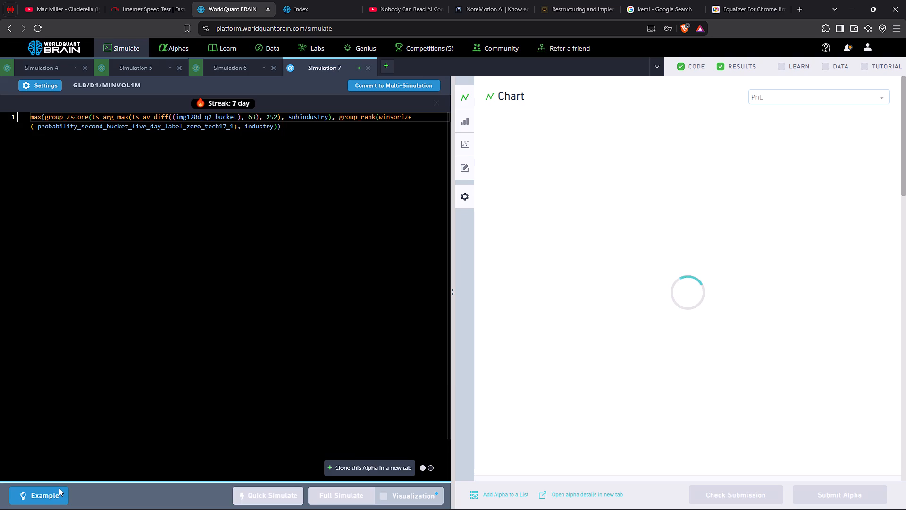
left_click(469, 311)
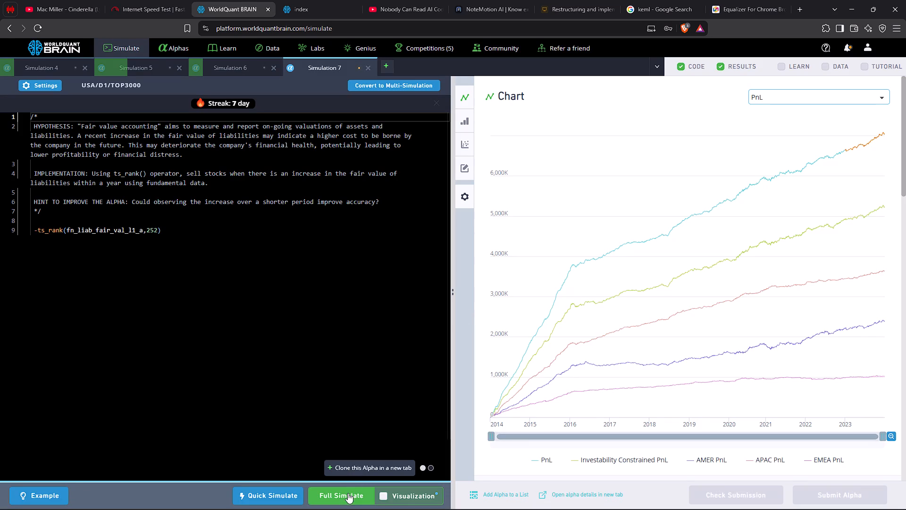
left_click(348, 493)
Switch to the other account's WorldQuant BRAIN session in Chrome and check the progress of Simulations 2, 3, 4 and 5.
key("alt+Tab")
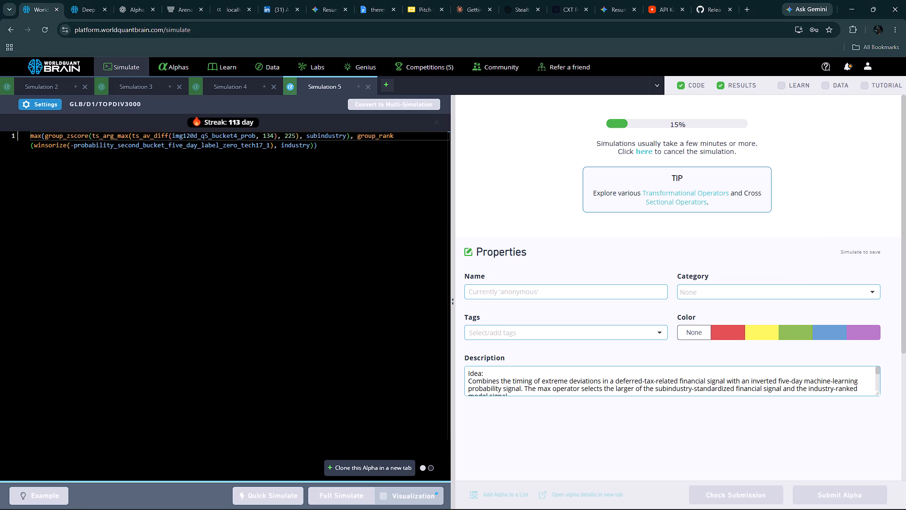
left_click(50, 85)
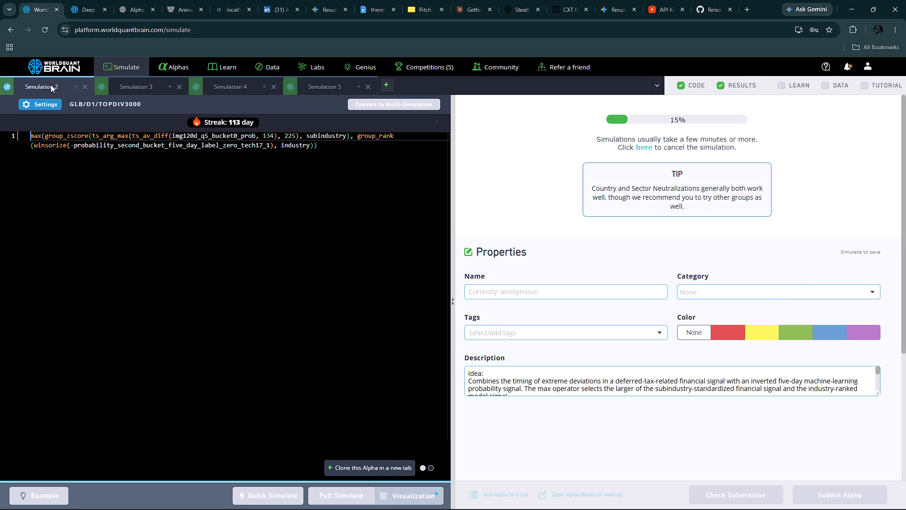
left_click(143, 81)
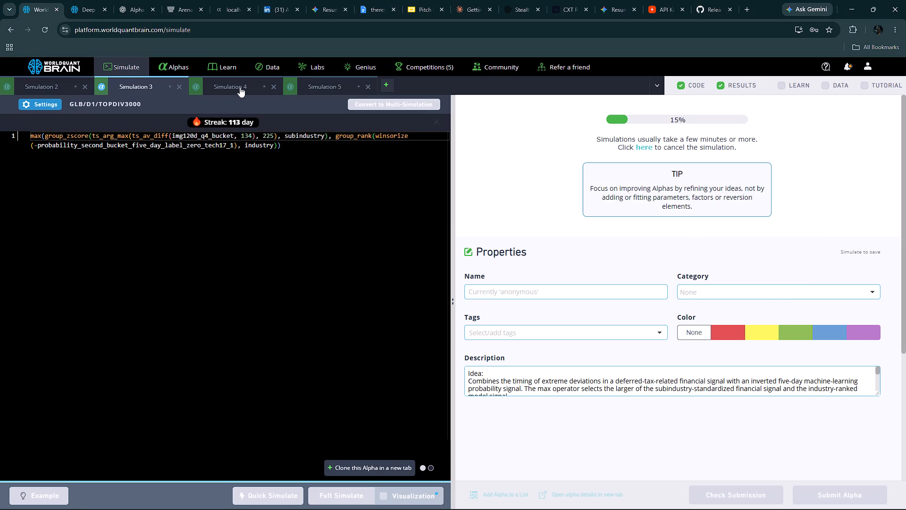
left_click(240, 86)
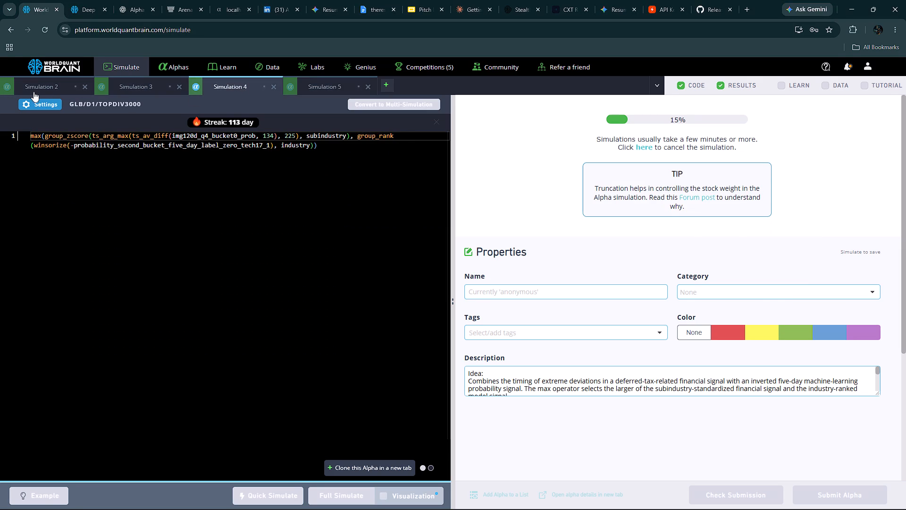
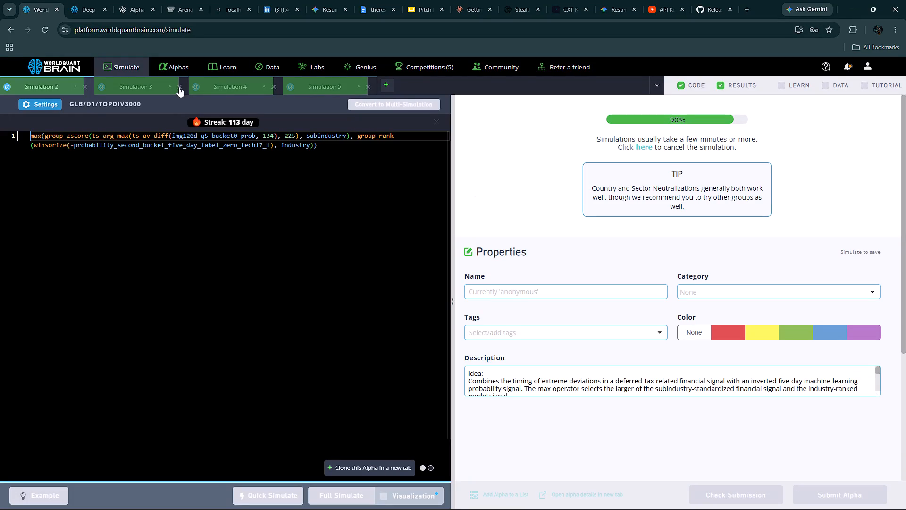
Check the submitted and unsubmitted alpha lists and return to the running GLB simulation.
left_click(166, 66)
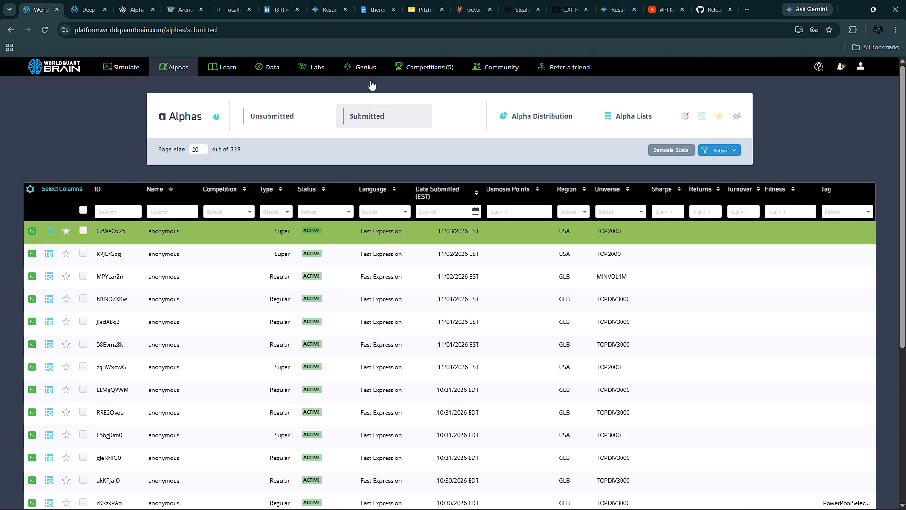
left_click(290, 117)
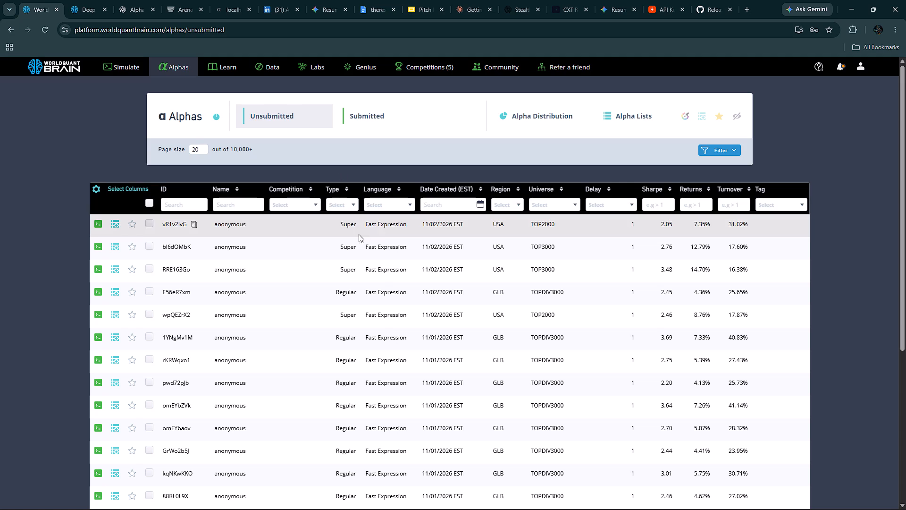
left_click(112, 62)
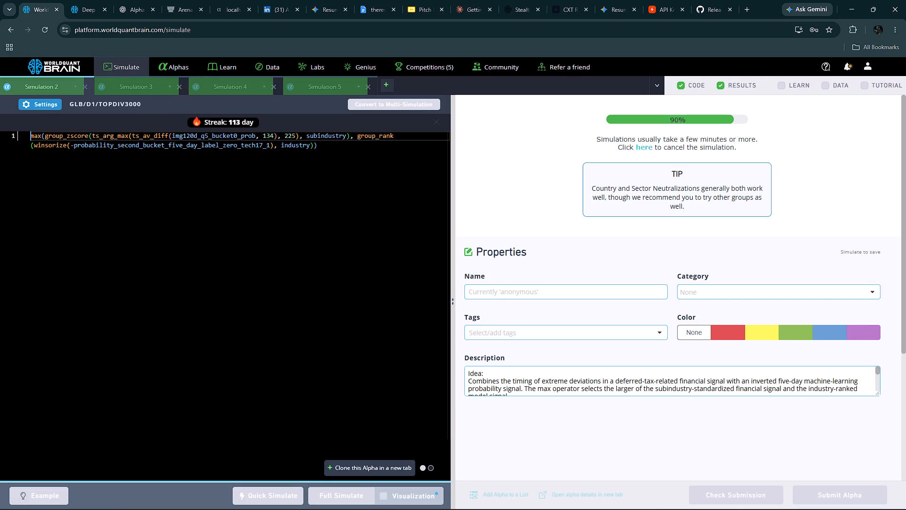
Switch to Brave and open the details of the starred GLB MINVOL1M alpha qML6LQY2 from the unsubmitted alphas.
key("alt+Tab")
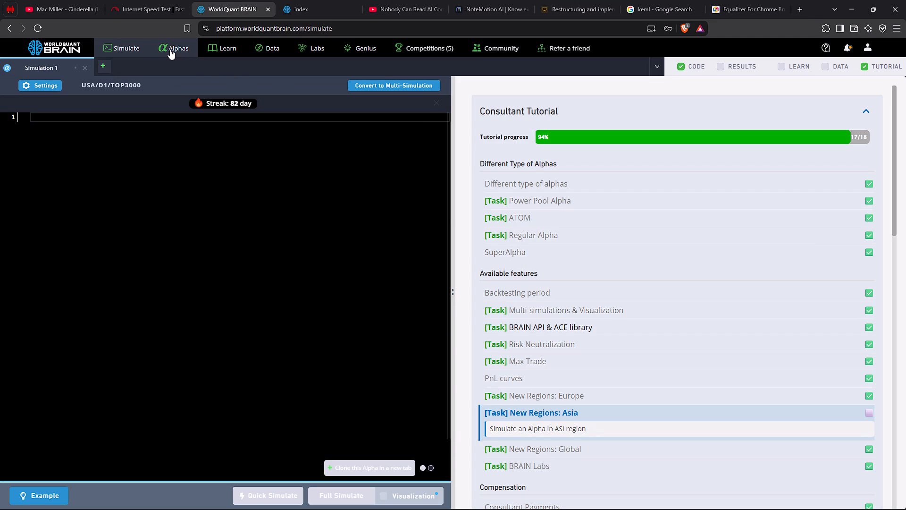
left_click(170, 49)
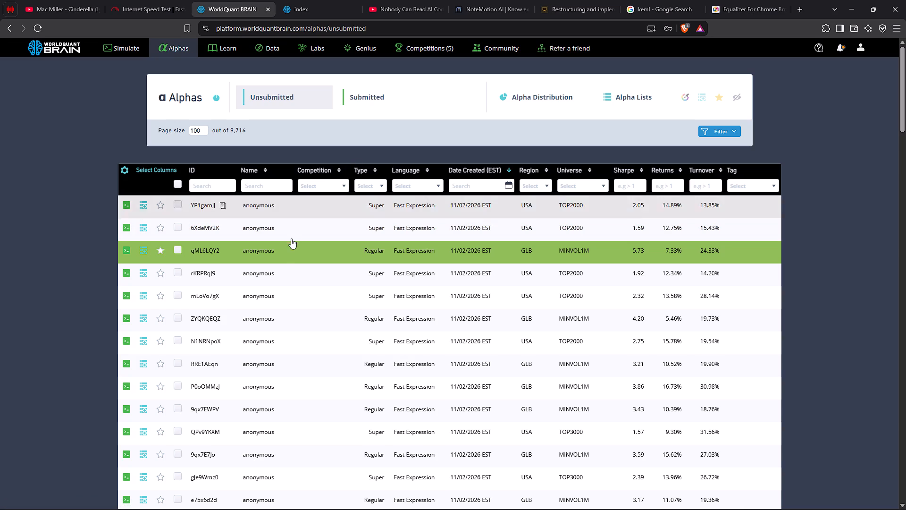
left_click(257, 249)
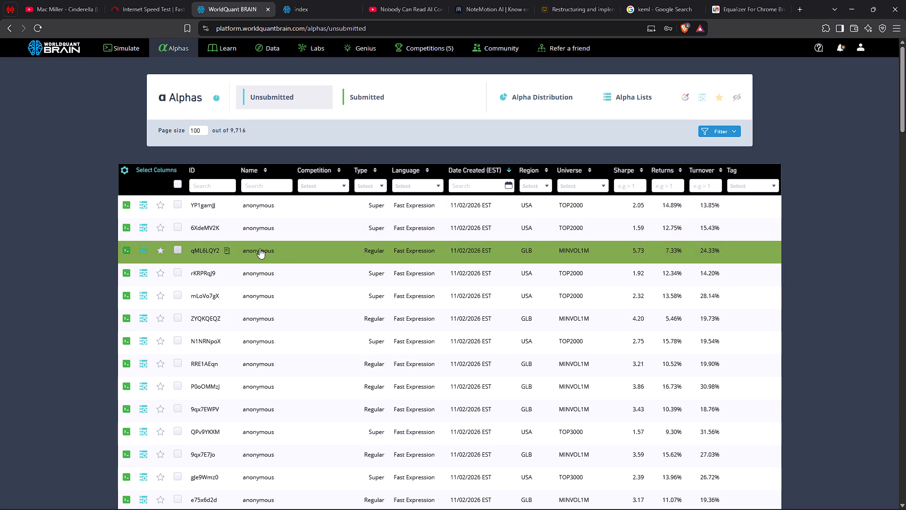
left_click(469, 295)
scroll(609, 326, "down", 7)
scroll(260, 248, "down", 3)
left_click(838, 233)
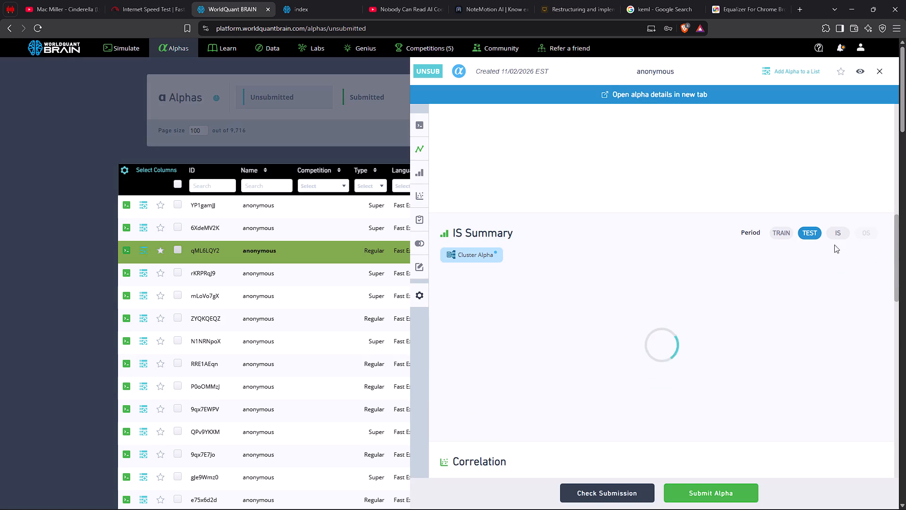
Run the Prod Correlation check for alpha qML6LQY2.
scroll(724, 308, "down", 8)
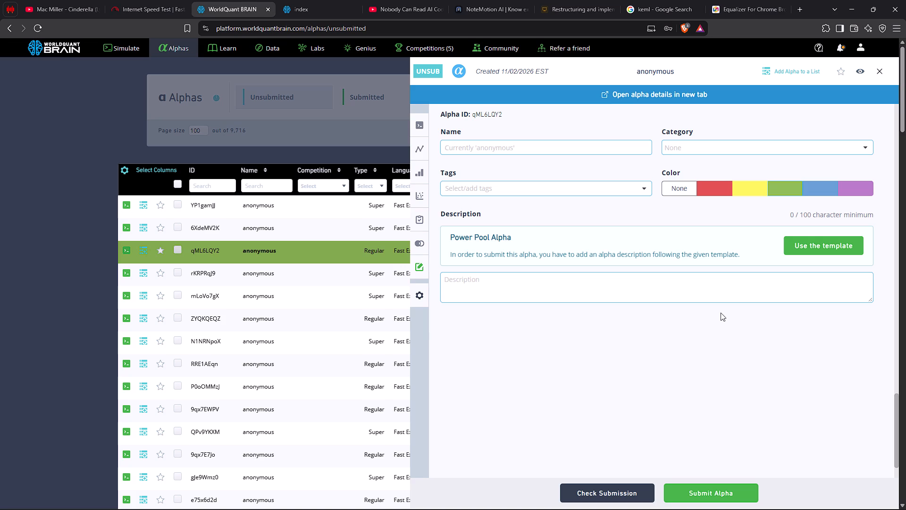
scroll(842, 279, "up", 3)
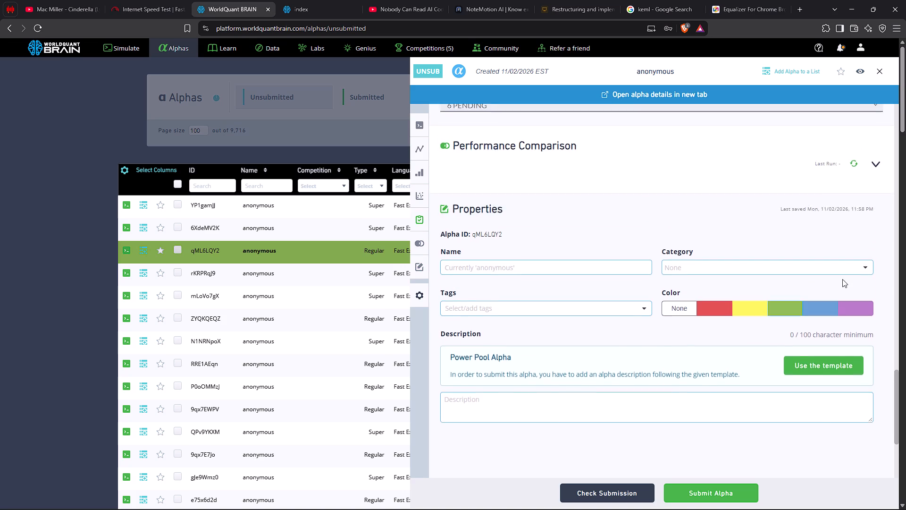
scroll(842, 279, "up", 3)
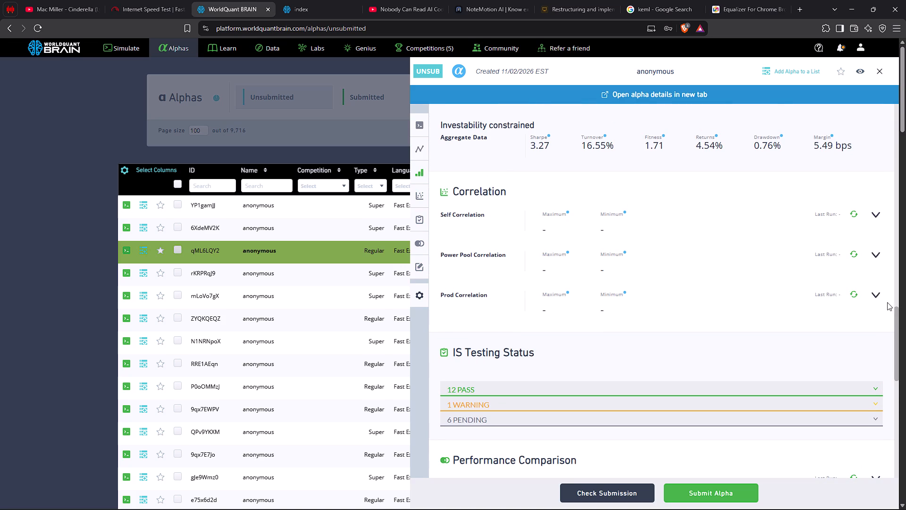
left_click(881, 301)
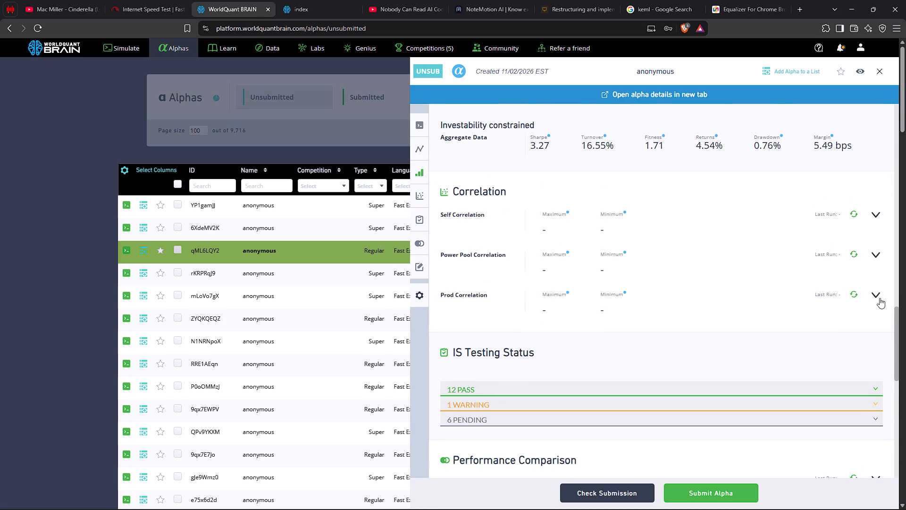
left_click(875, 291)
left_click(875, 291)
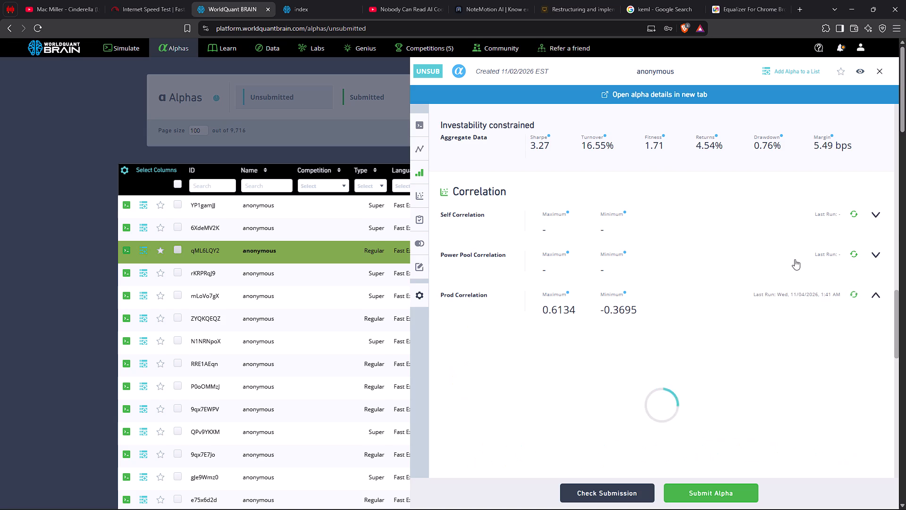
Set the summary period to IS and review the alpha's aggregate, yearly and regional performance.
scroll(795, 259, "up", 4)
scroll(795, 259, "down", 2)
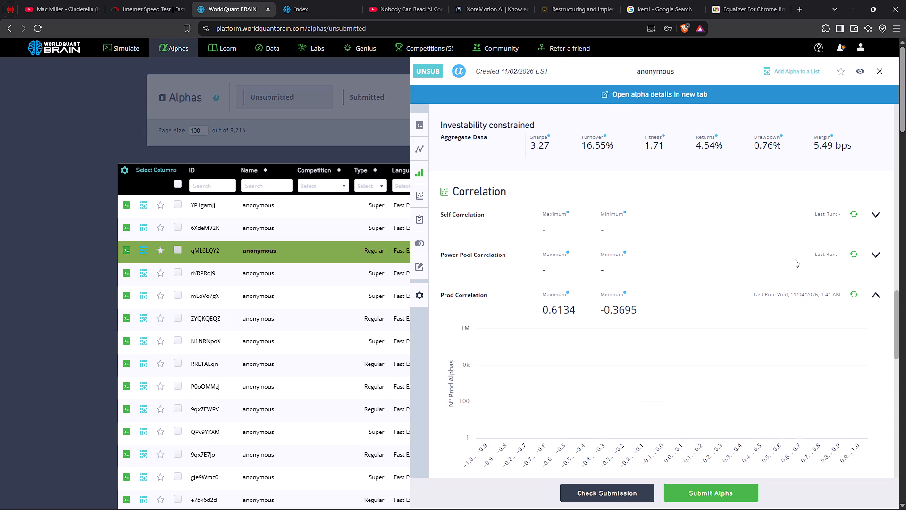
scroll(800, 354, "up", 3)
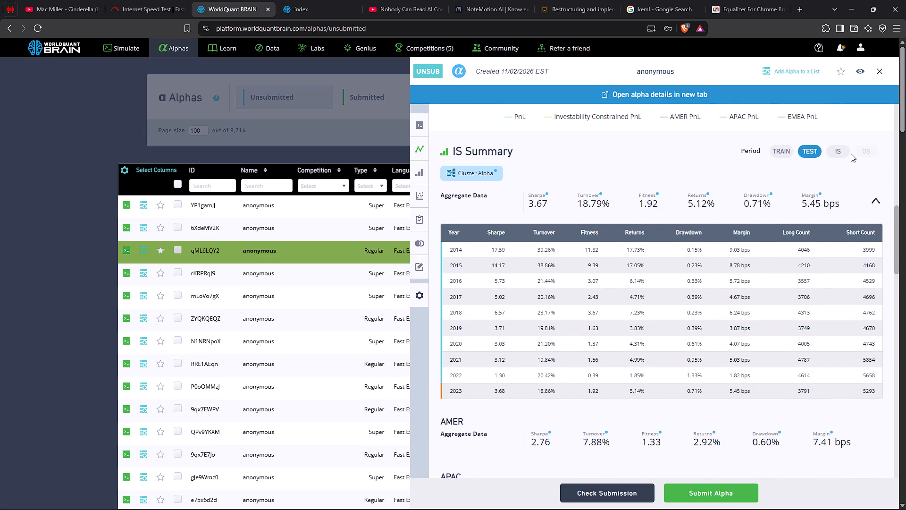
left_click(842, 152)
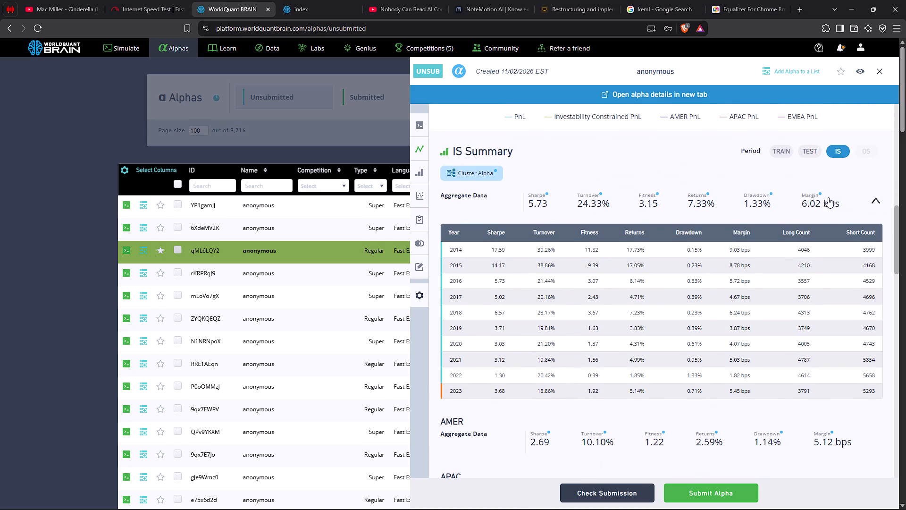
scroll(812, 227, "down", 3)
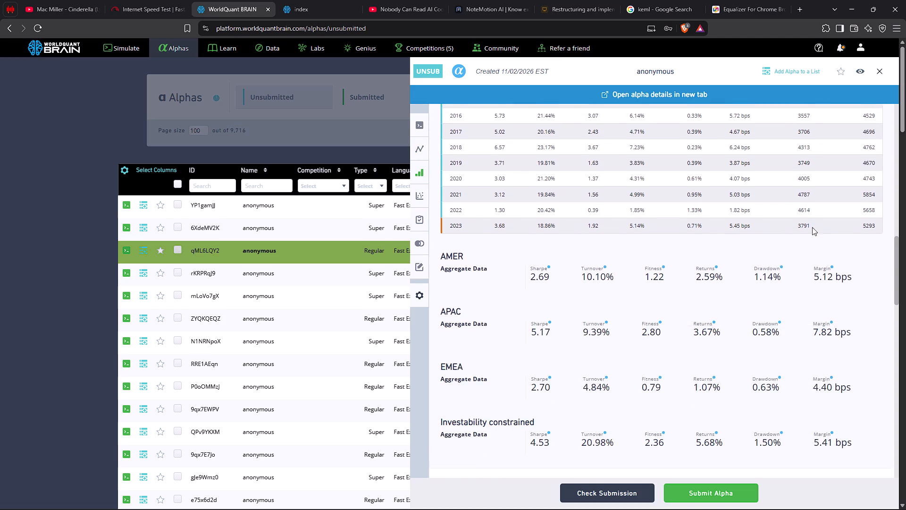
scroll(812, 227, "down", 7)
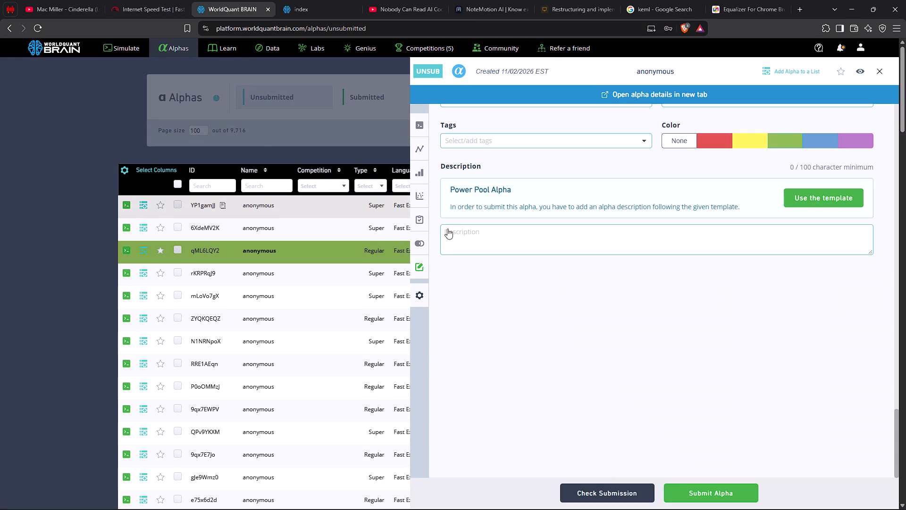
left_click(460, 236)
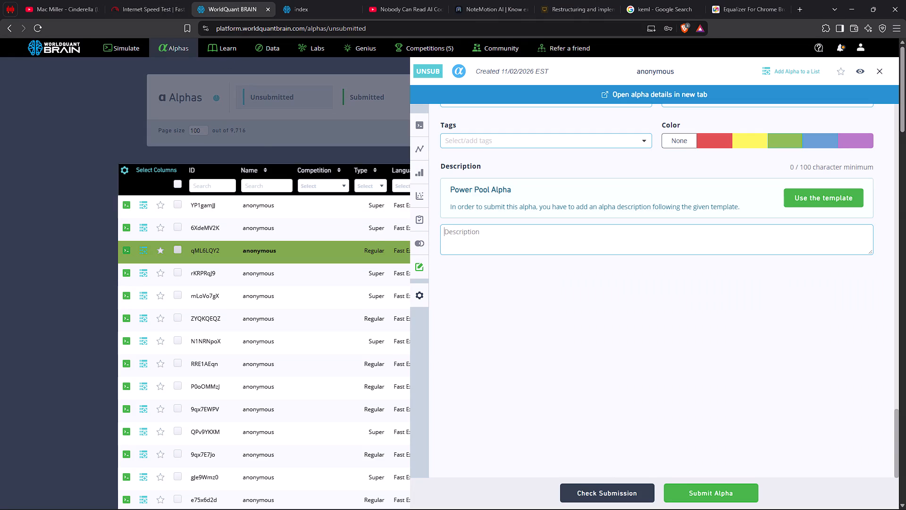
key("ctrl+v")
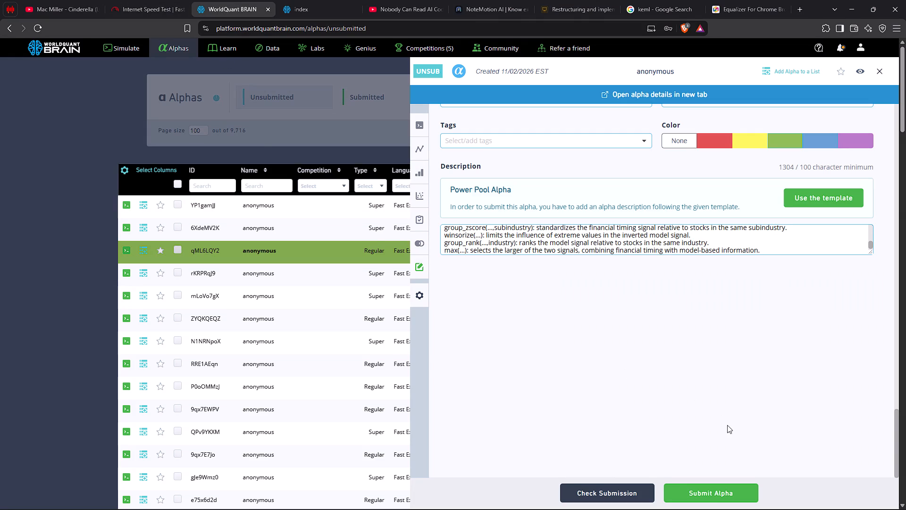
Submit alpha qML6LQY2.
left_click(705, 487)
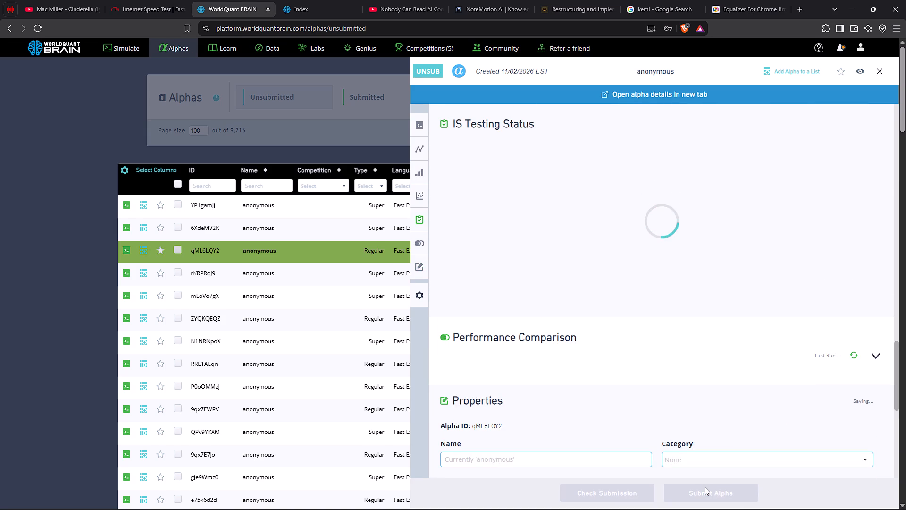
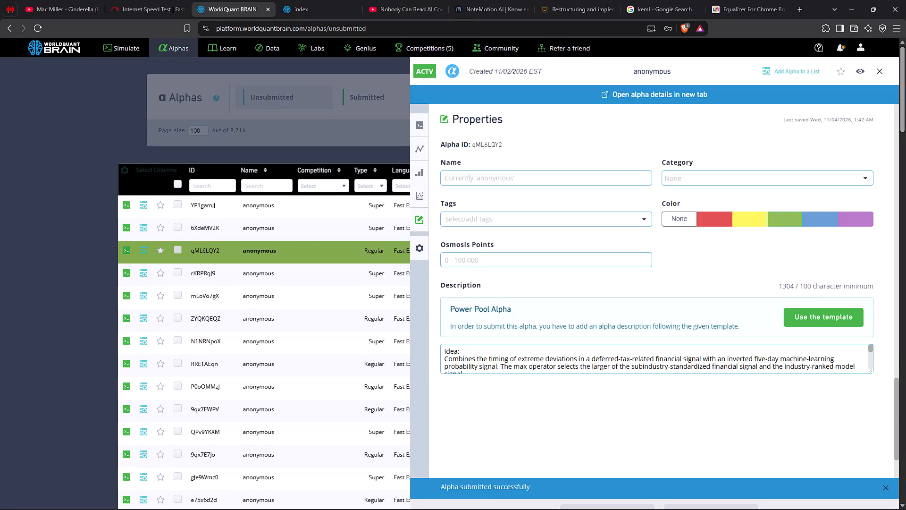
Close the alpha details, list the submitted alphas, and open super alpha 78LnYELO to reach the Super Simulation editor.
left_click(878, 69)
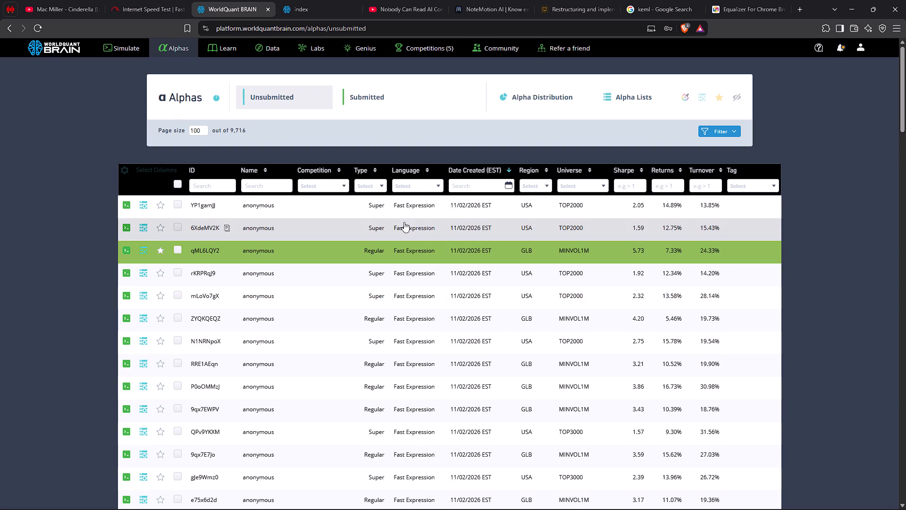
left_click(356, 87)
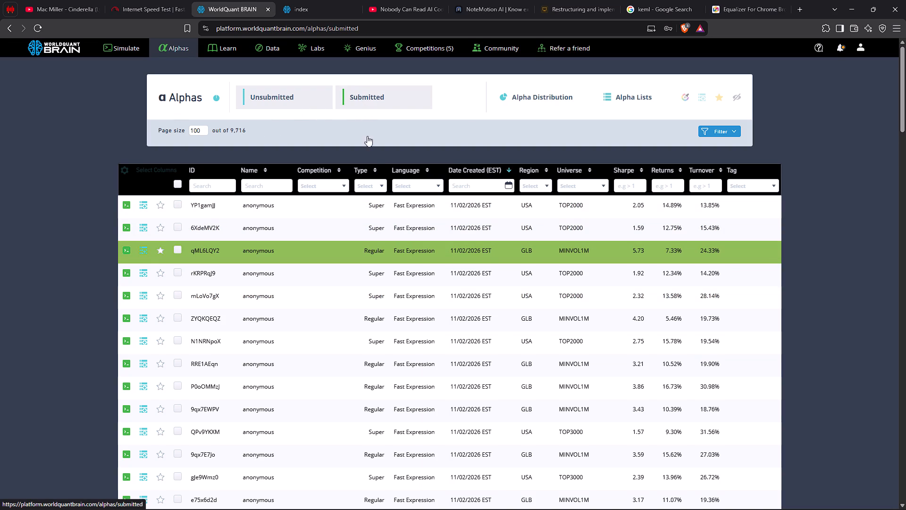
left_click(368, 100)
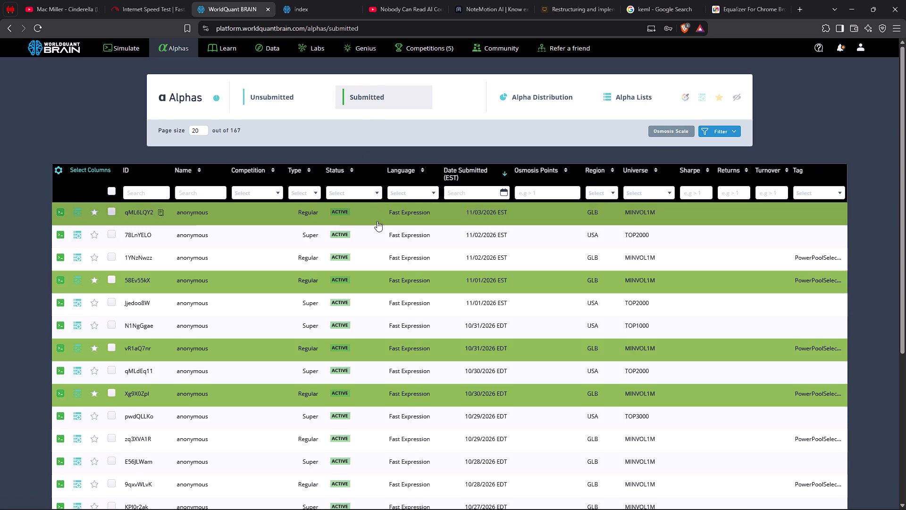
left_click(370, 235)
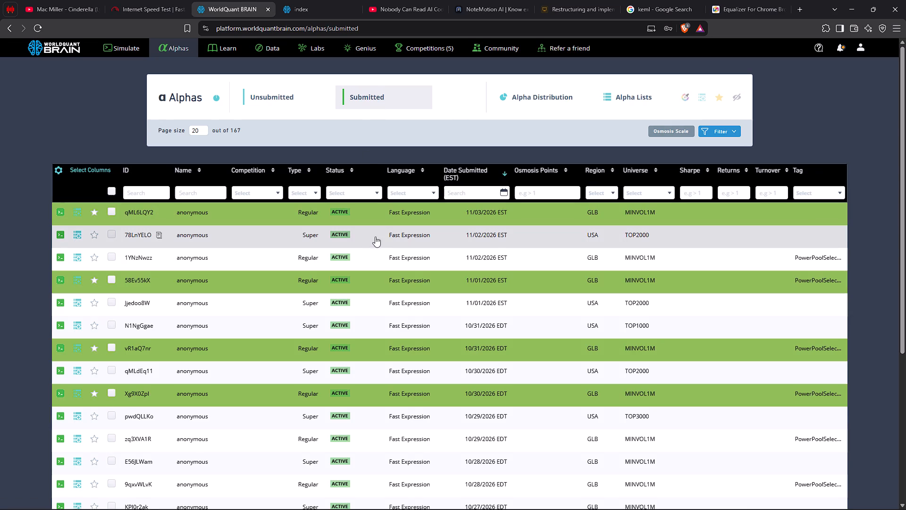
left_click(819, 303)
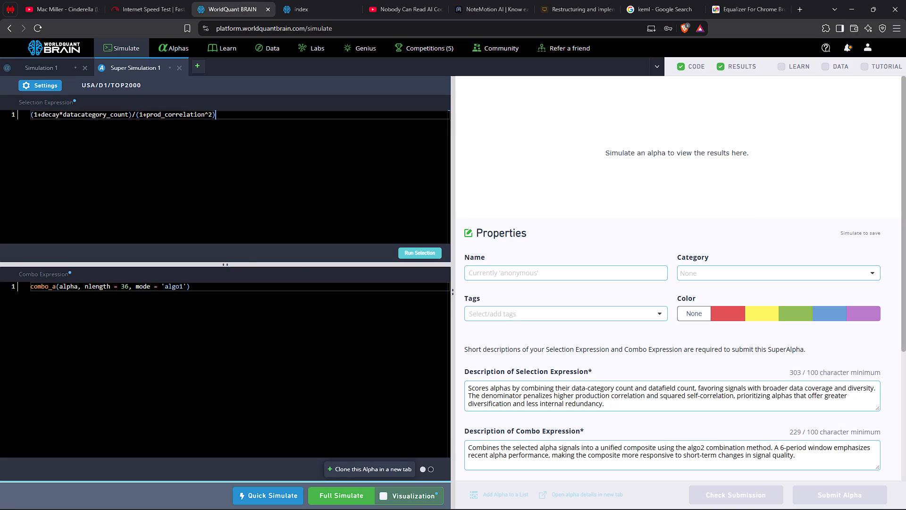
left_click(346, 495)
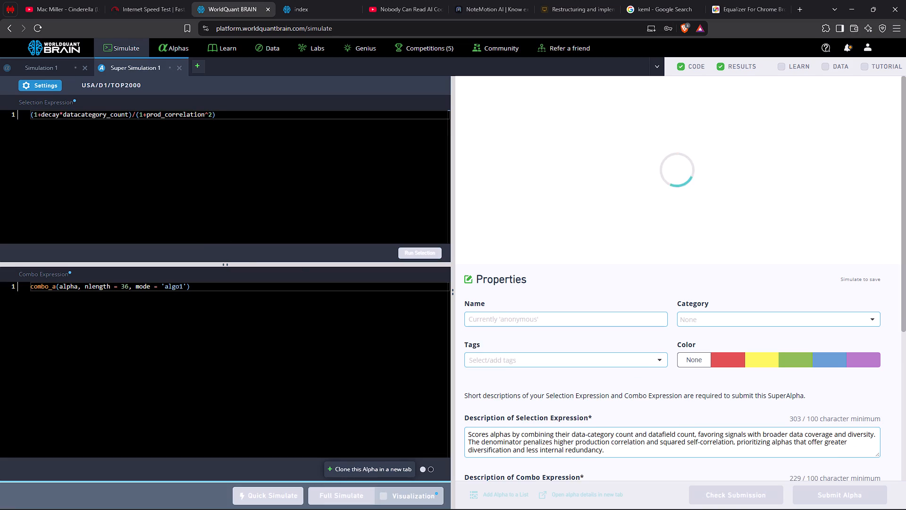
Close the Simulation 1 tab in the simulator.
left_click(82, 69)
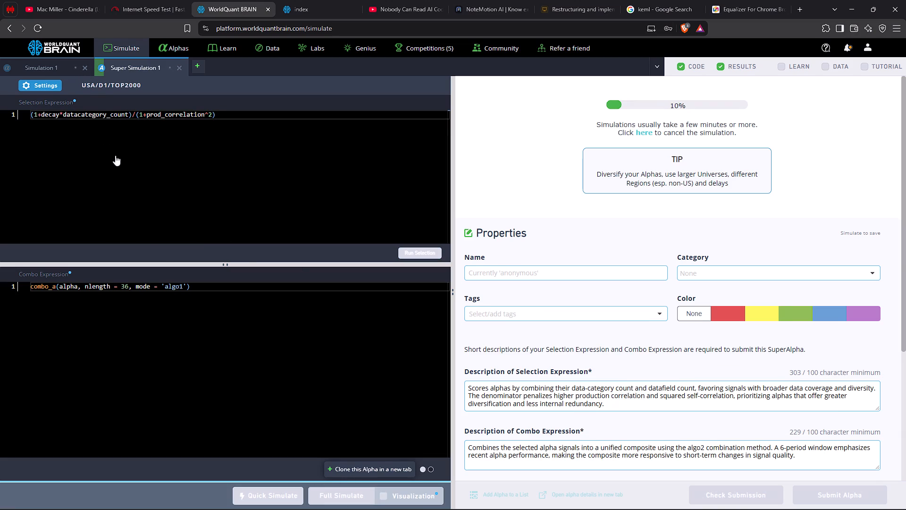
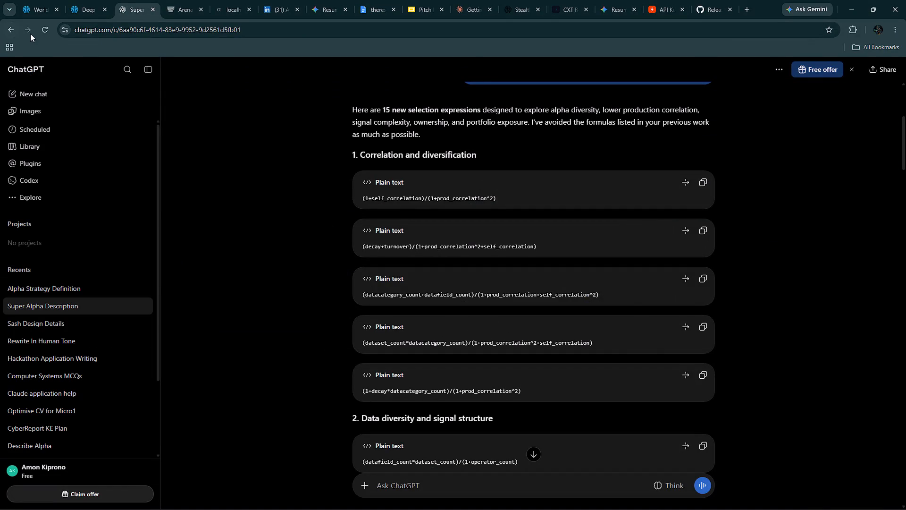
In Chrome, return to the WorldQuant BRAIN simulator and check the progress of the GLB simulation in Simulation 2.
left_click(28, 10)
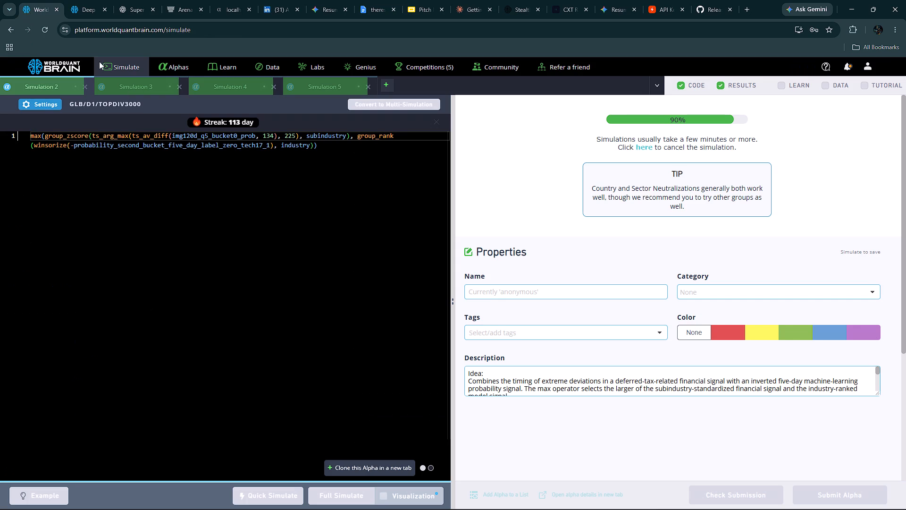
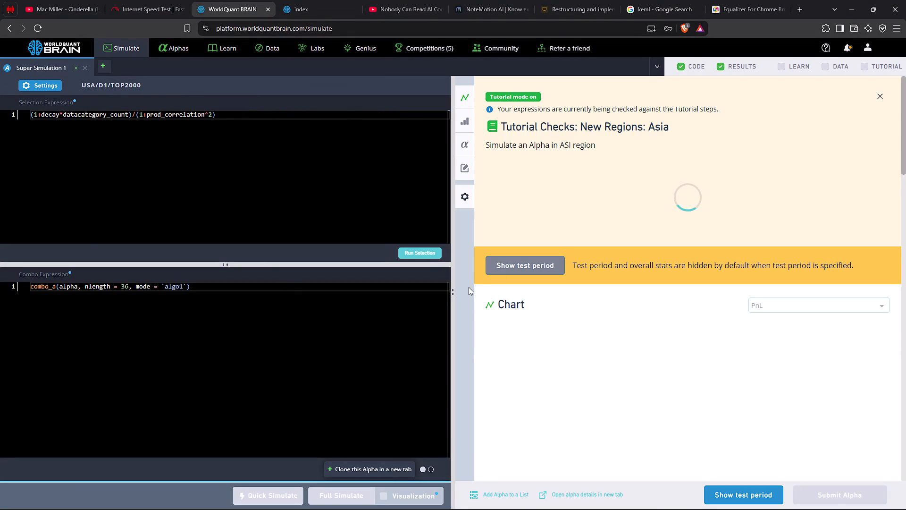
In Brave, reveal the test period of the USA super alpha in Super Simulation 1 and run its Prod Correlation check.
left_click(532, 259)
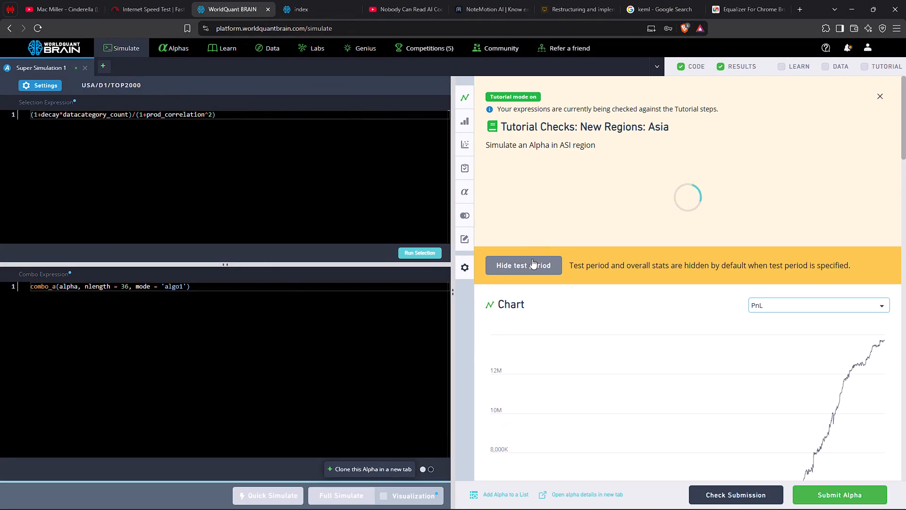
left_click(467, 142)
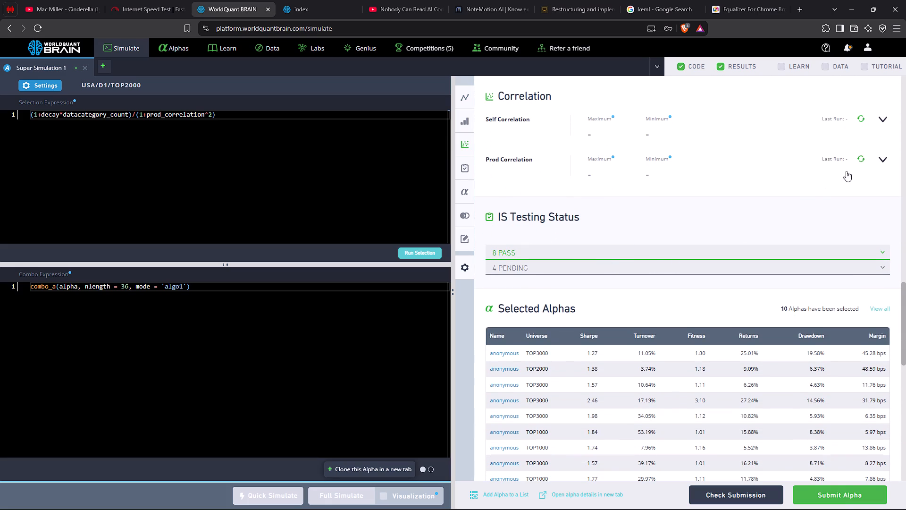
left_click(887, 161)
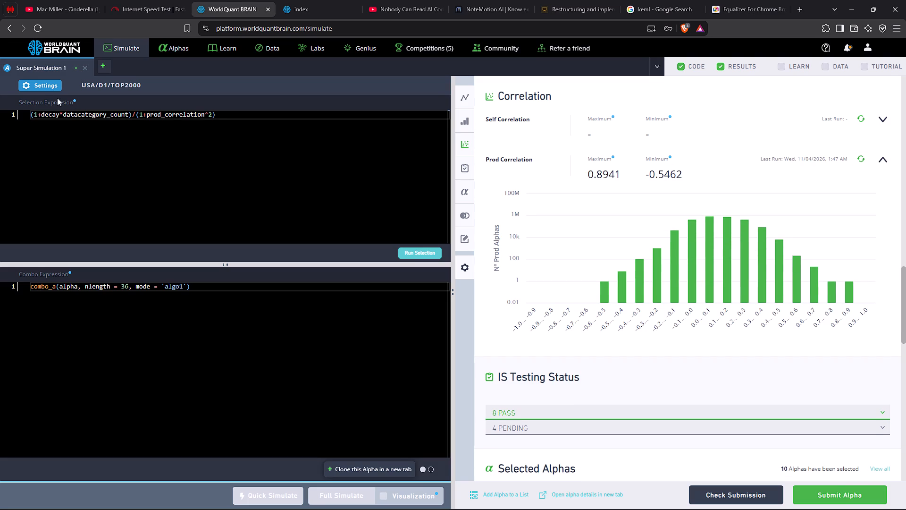
Set Super Simulation 1 to region GLB, universe MINVOL1M and Statistical neutralization, and start a full simulation.
left_click(46, 81)
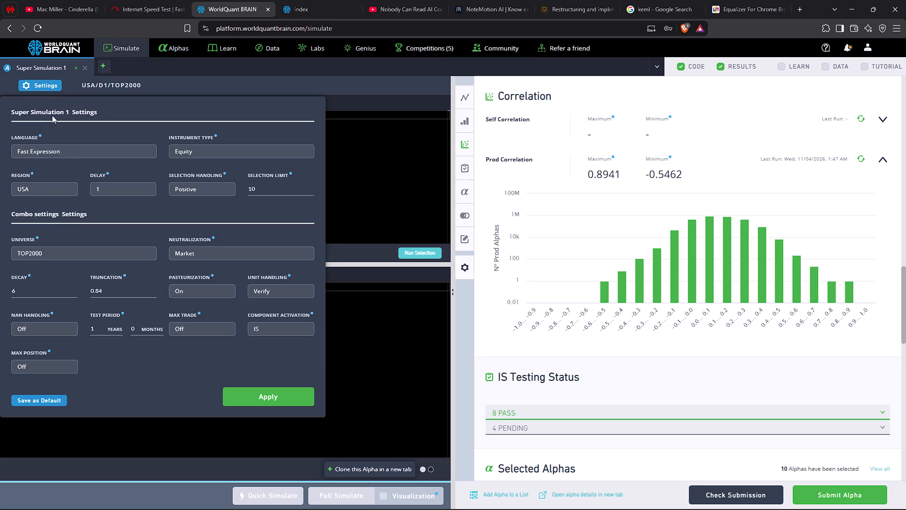
left_click(52, 189)
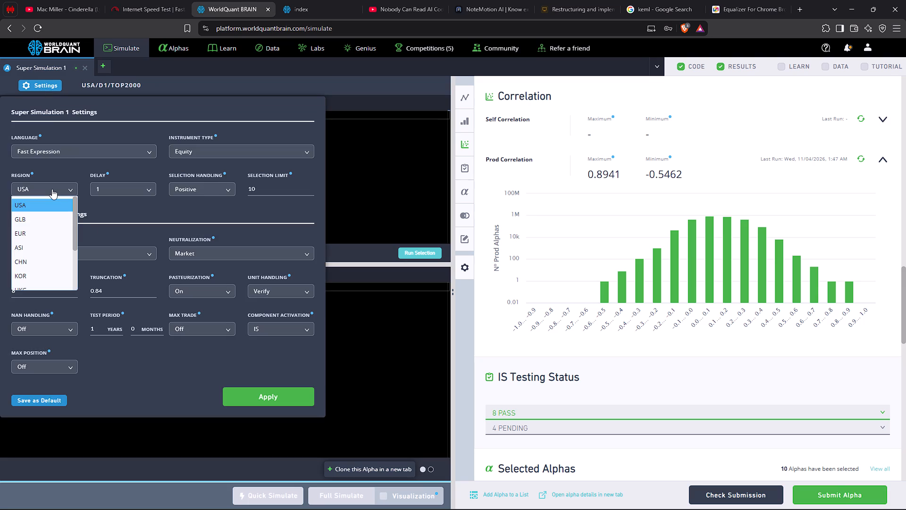
left_click(55, 223)
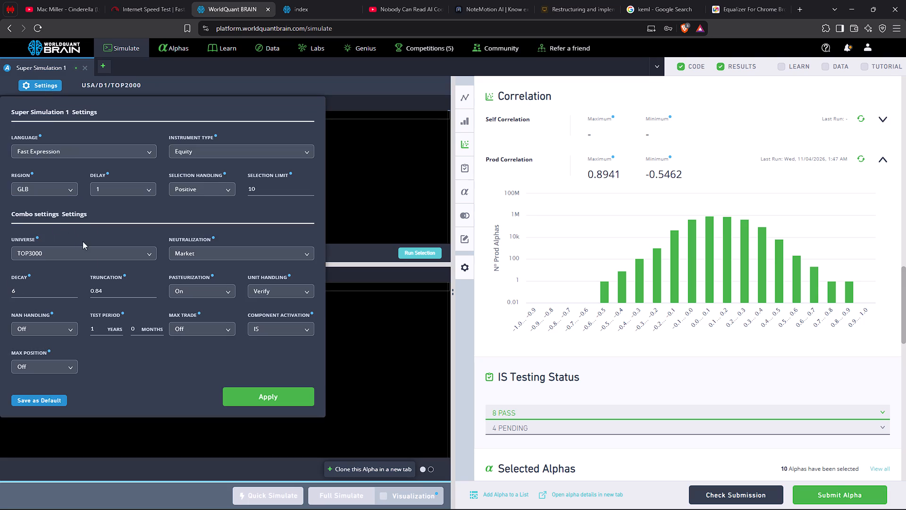
left_click(106, 256)
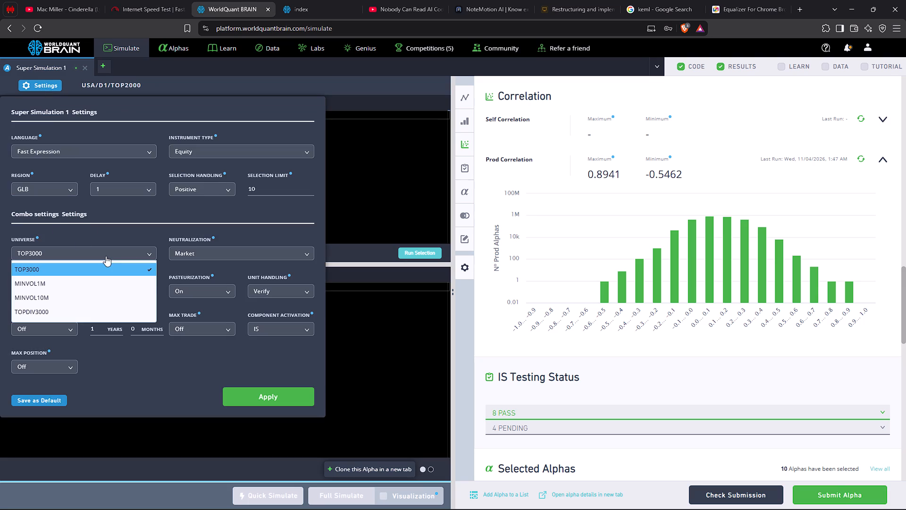
left_click(109, 284)
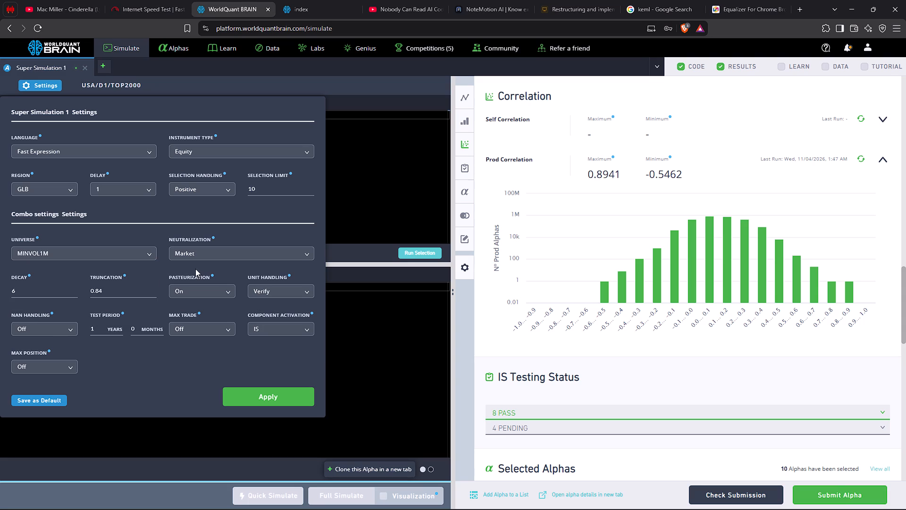
left_click(187, 252)
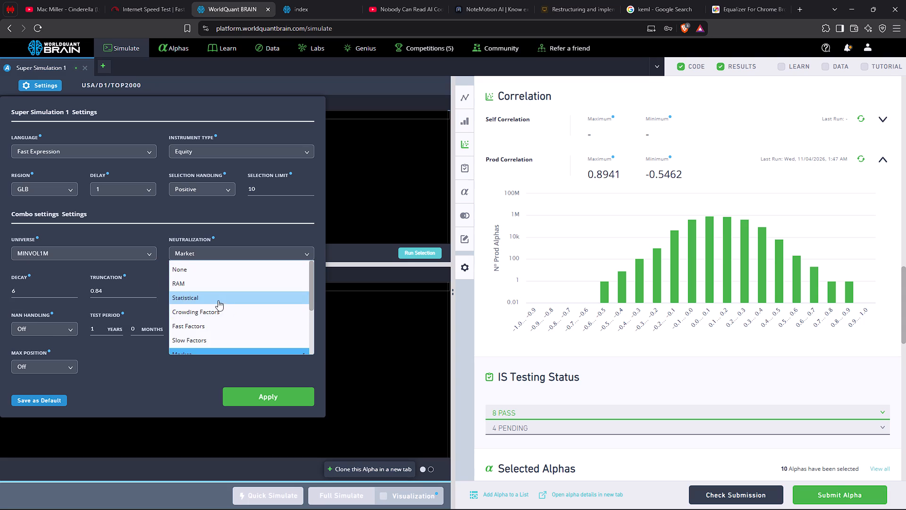
left_click(218, 300)
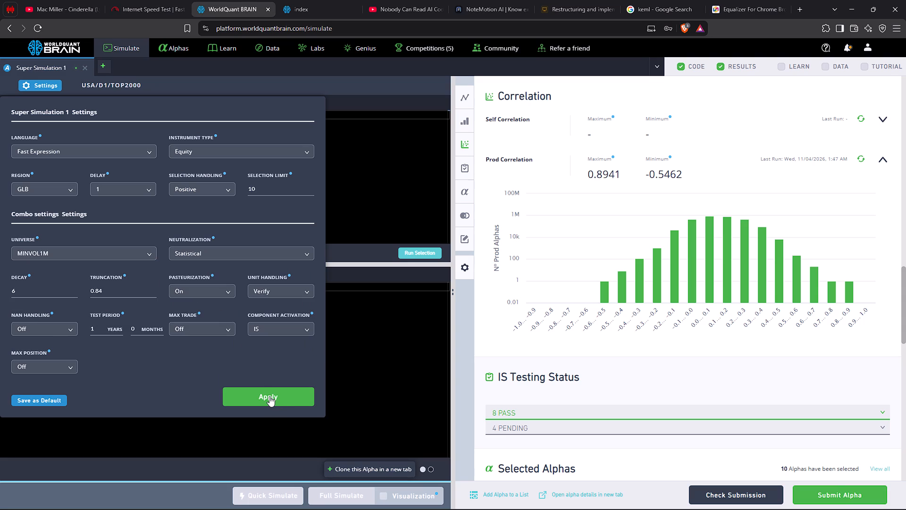
left_click(269, 396)
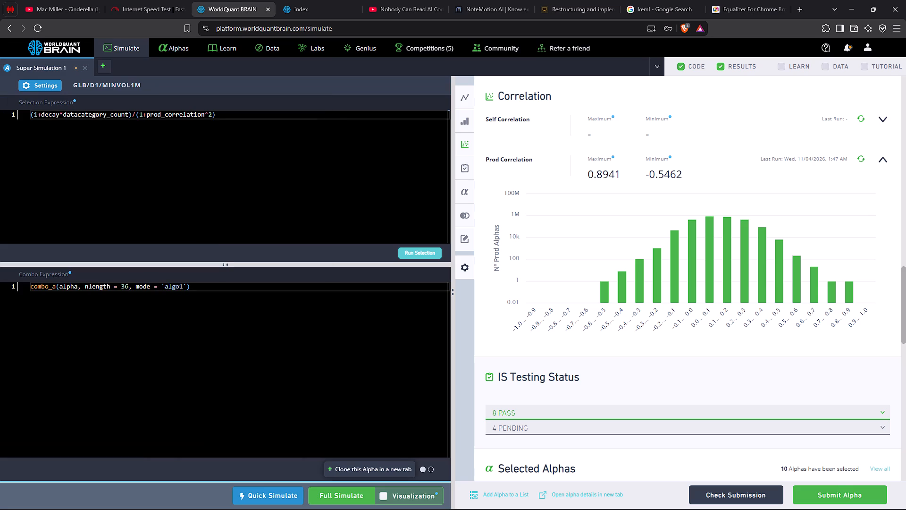
left_click(343, 488)
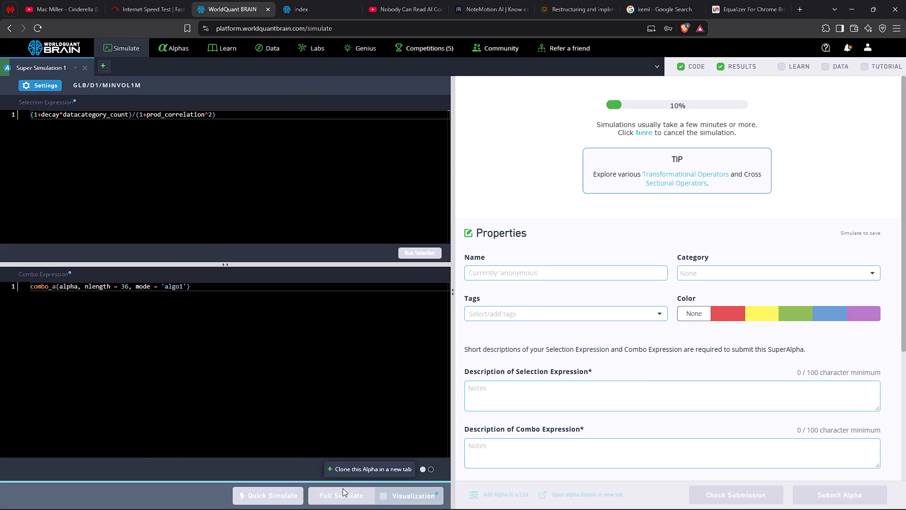
Switch to Chrome and check the progress of the GLB simulation in Simulation 2.
key("alt+Tab")
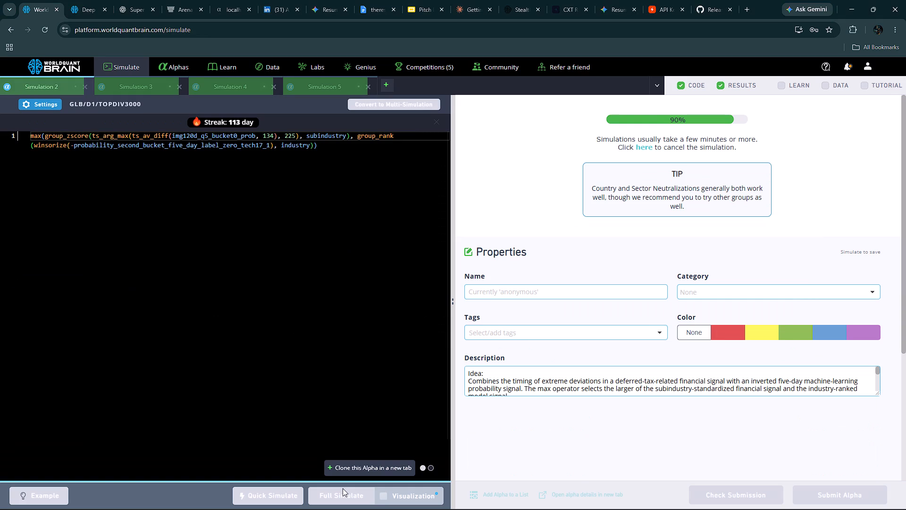
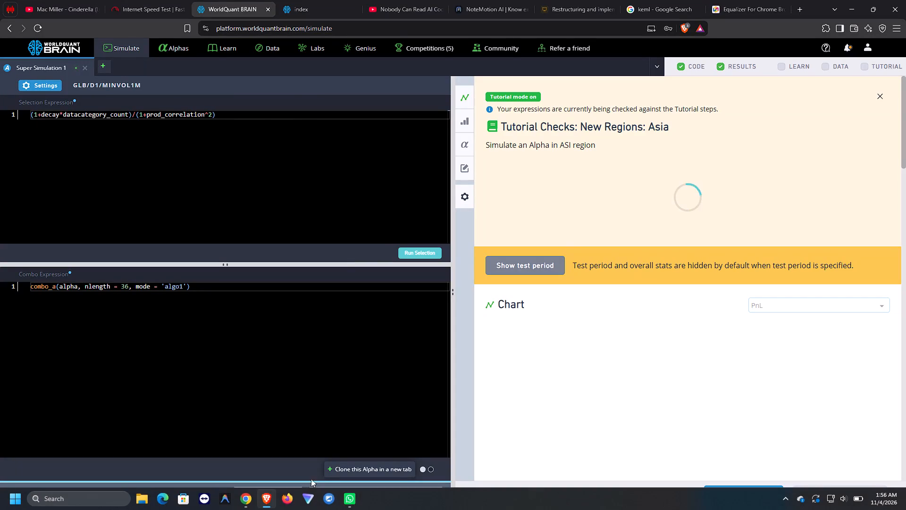
In Brave, reveal the test period of the GLB super alpha in Super Simulation 1 and run its Prod Correlation check.
left_click(551, 260)
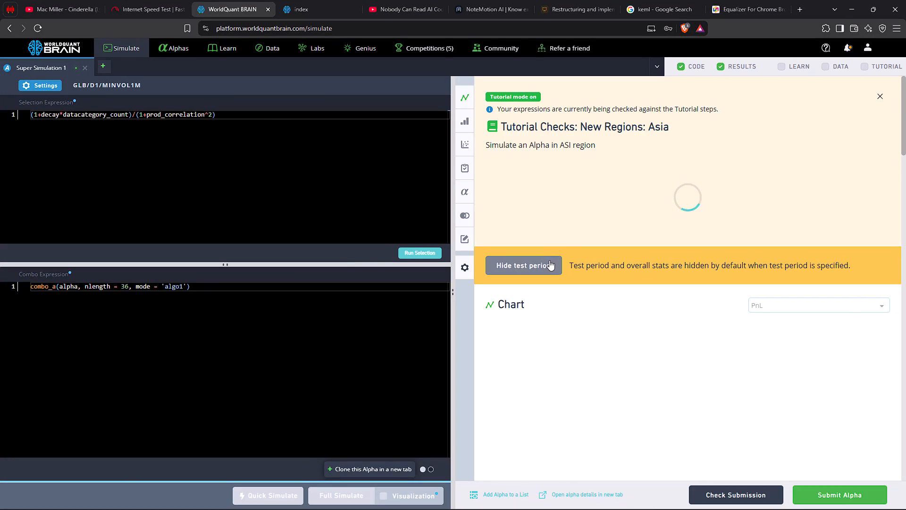
left_click(467, 143)
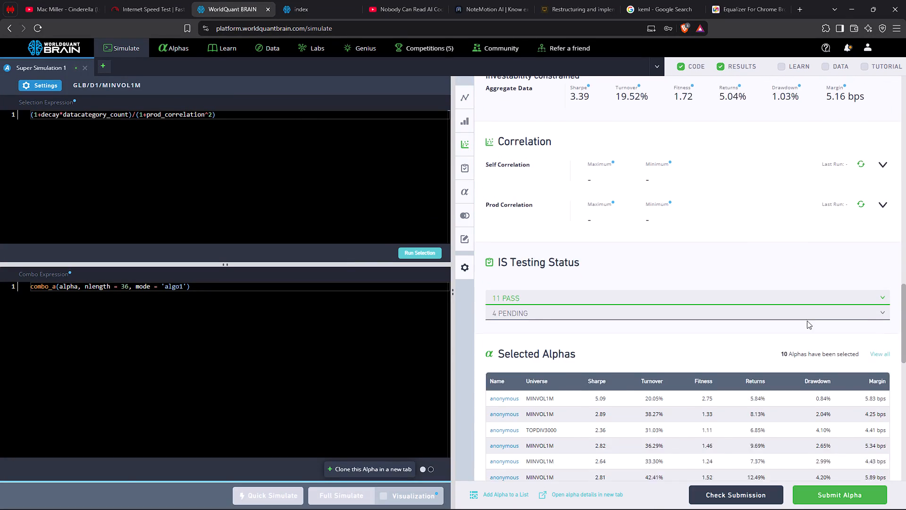
left_click(884, 159)
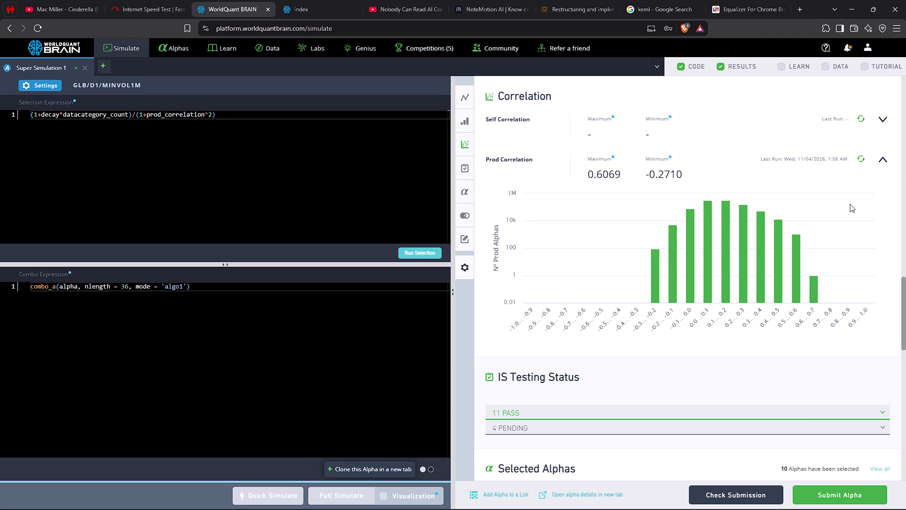
Review the GLB super alpha's results, including the IS Summary for the IS period, the testing status, the selected alphas and the PnL chart.
scroll(682, 284, "up", 16)
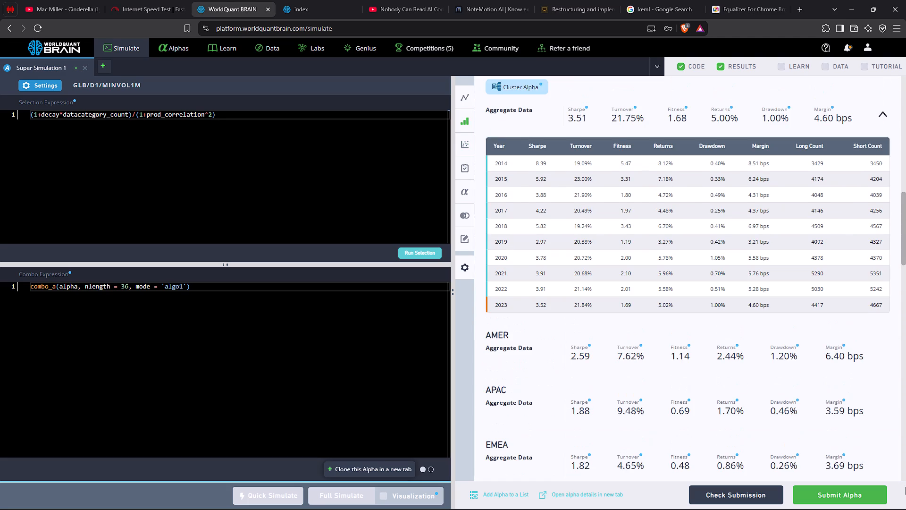
scroll(803, 387, "up", 5)
scroll(841, 321, "up", 2)
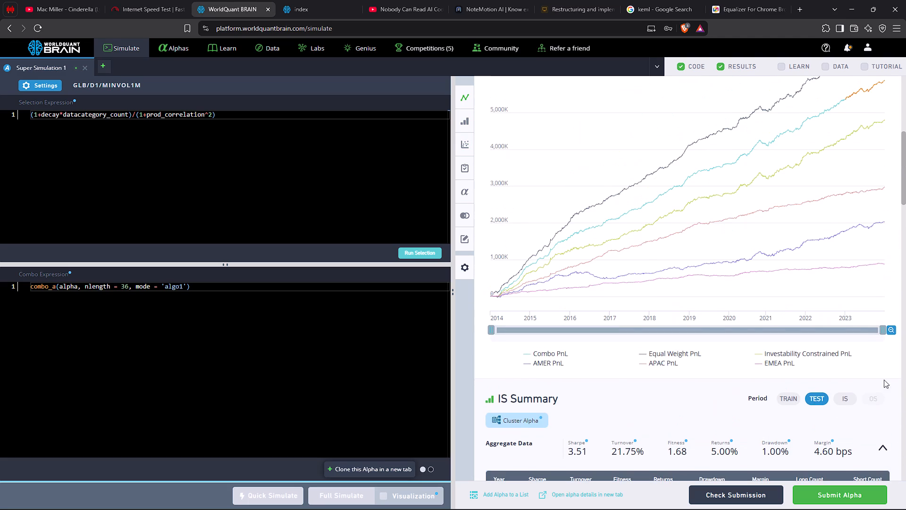
left_click(846, 397)
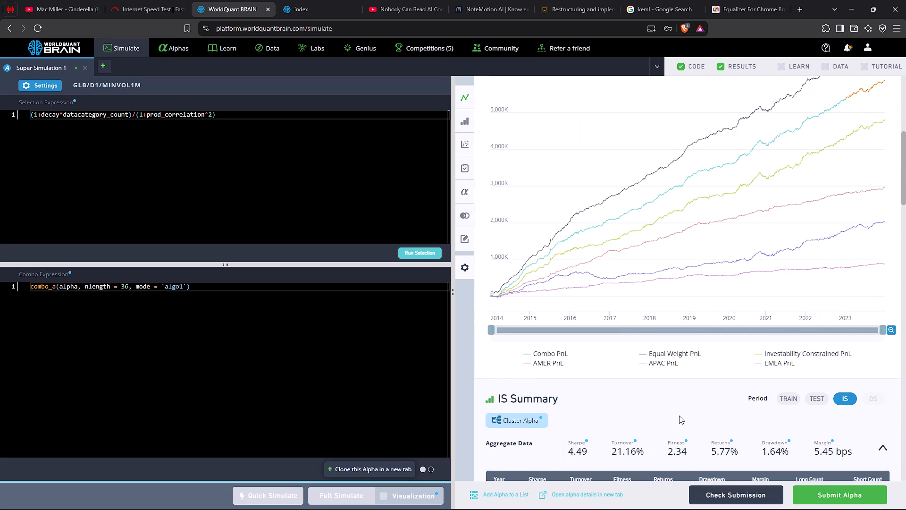
scroll(677, 418, "down", 20)
scroll(682, 433, "down", 4)
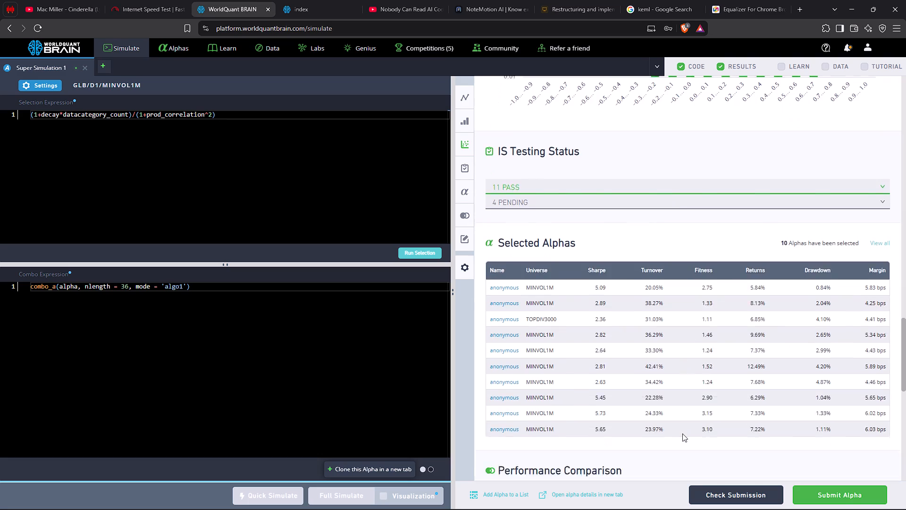
scroll(682, 433, "down", 7)
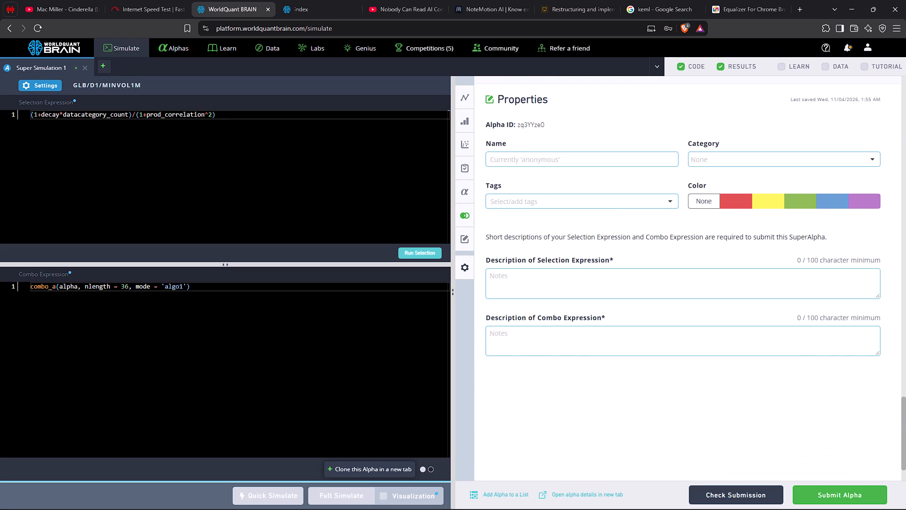
scroll(704, 282, "up", 14)
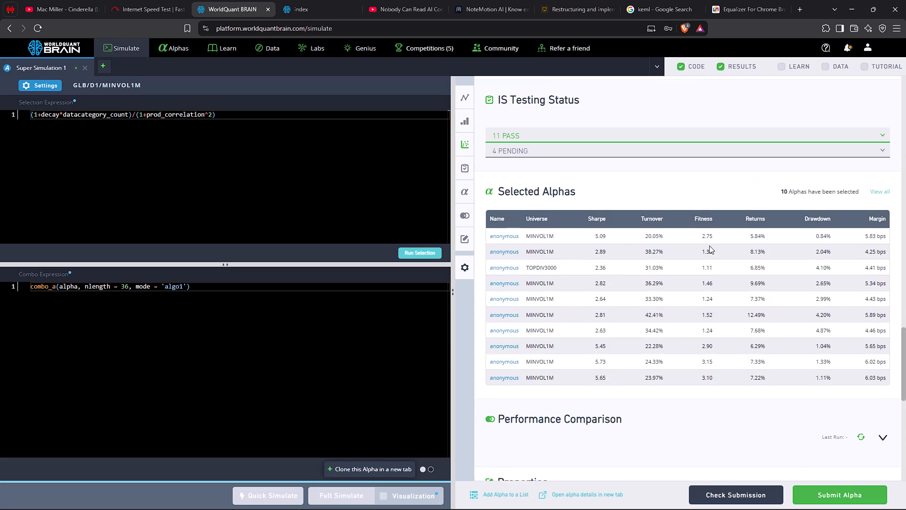
scroll(709, 246, "up", 10)
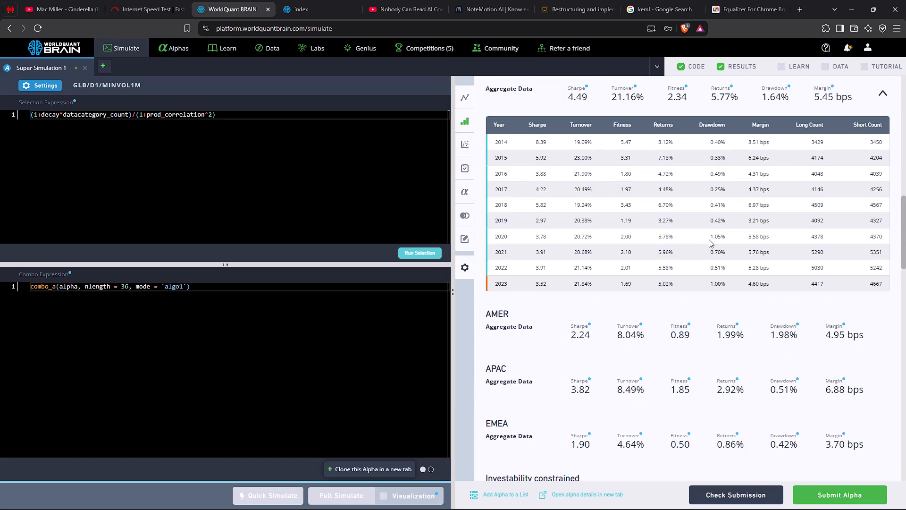
scroll(709, 233, "up", 5)
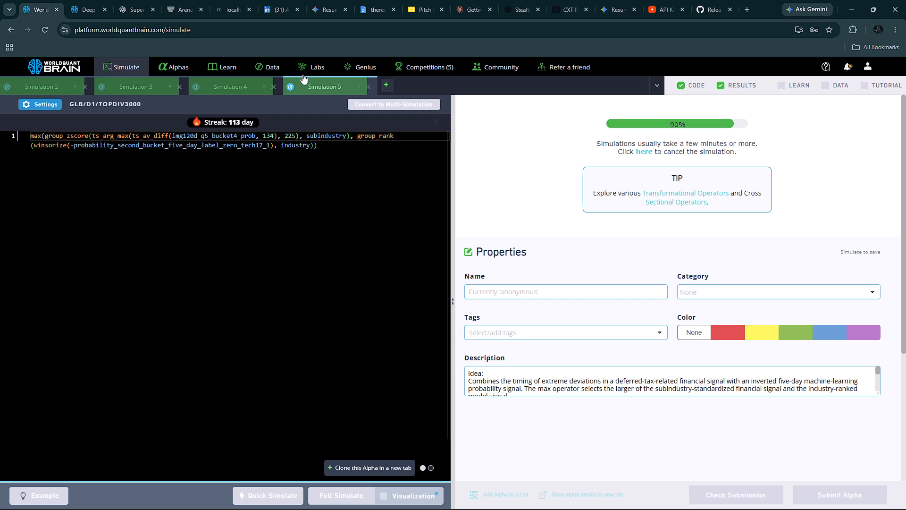
left_click(248, 100)
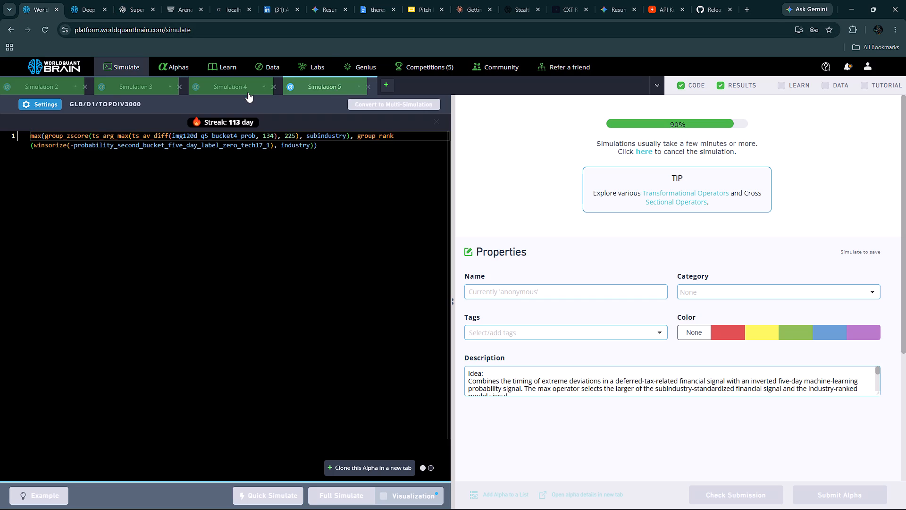
left_click(248, 87)
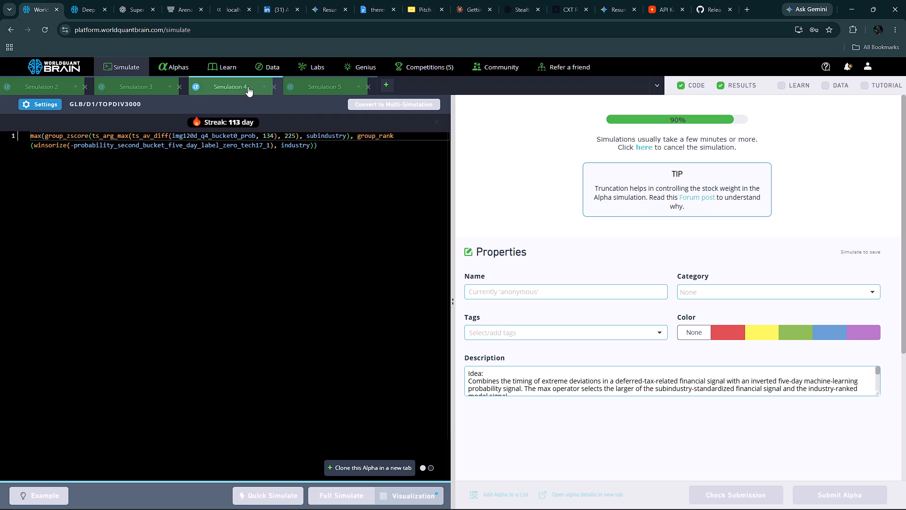
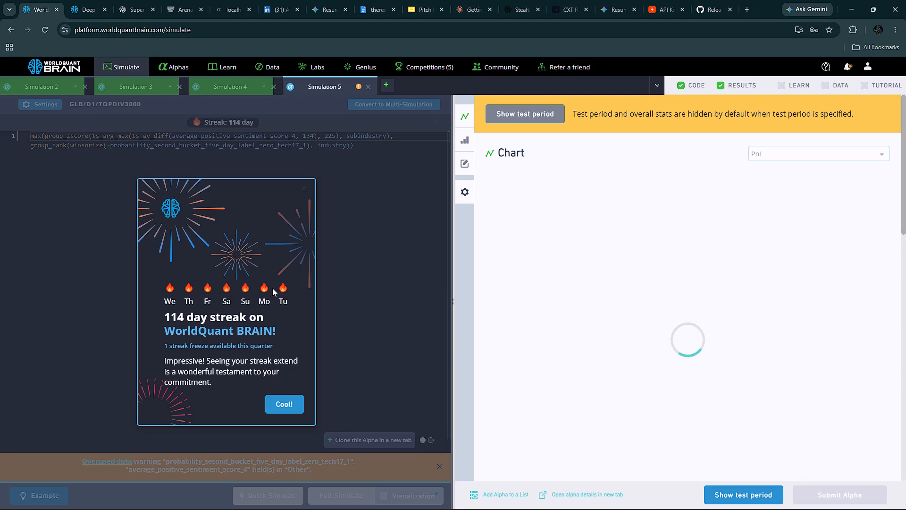
Dismiss the streak message and show the test period in the Simulation 5 results.
left_click(270, 403)
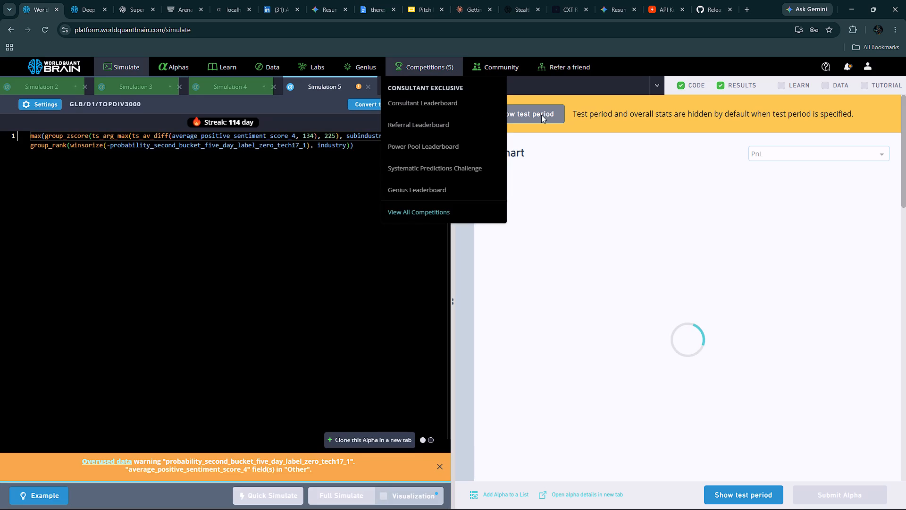
left_click(531, 118)
left_click(417, 64)
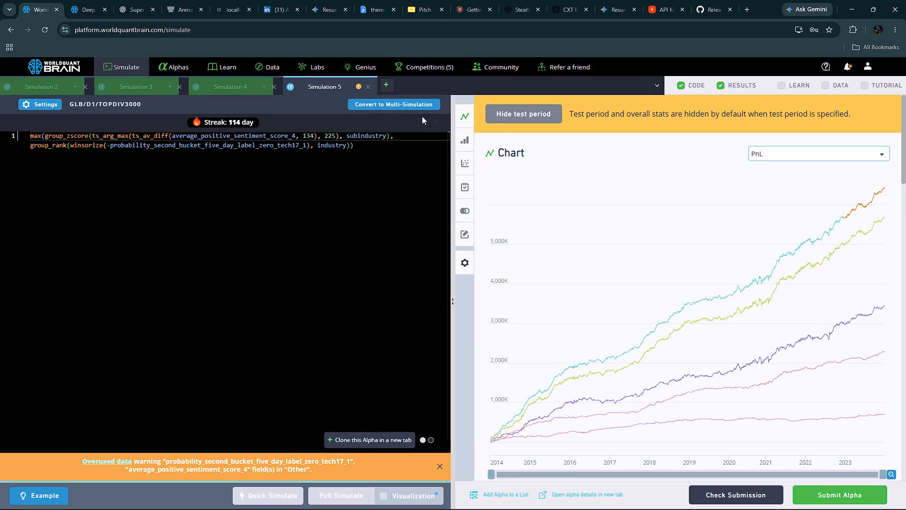
left_click(465, 165)
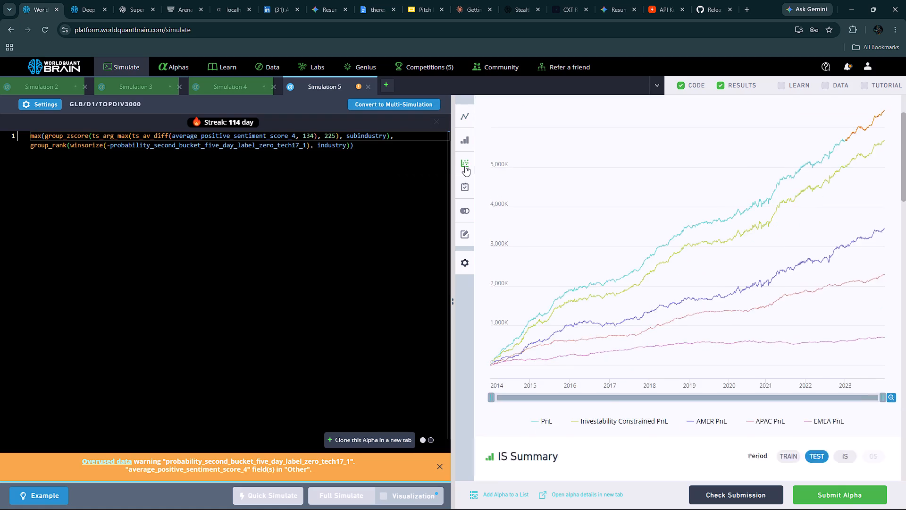
left_click(506, 326)
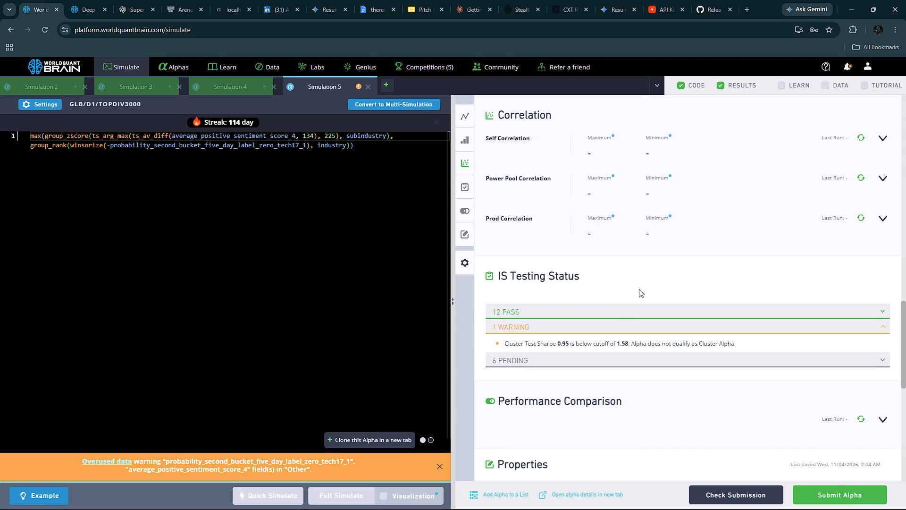
left_click(879, 220)
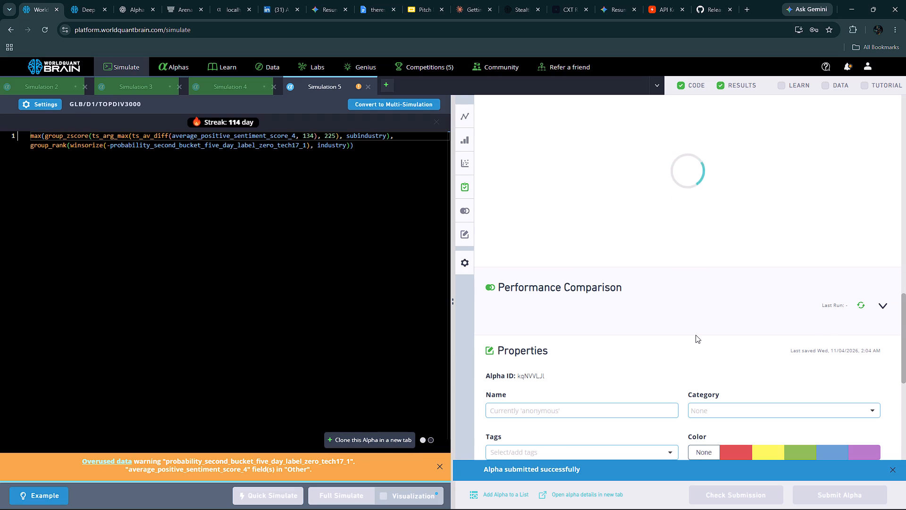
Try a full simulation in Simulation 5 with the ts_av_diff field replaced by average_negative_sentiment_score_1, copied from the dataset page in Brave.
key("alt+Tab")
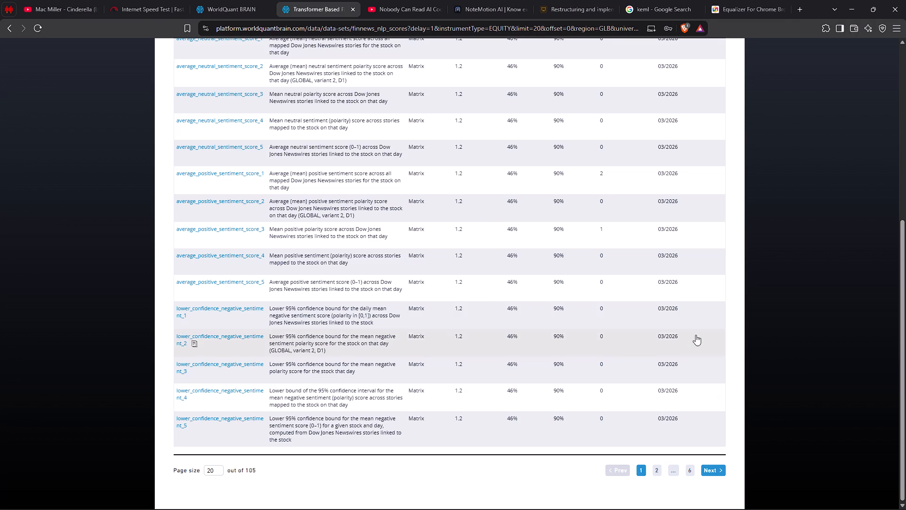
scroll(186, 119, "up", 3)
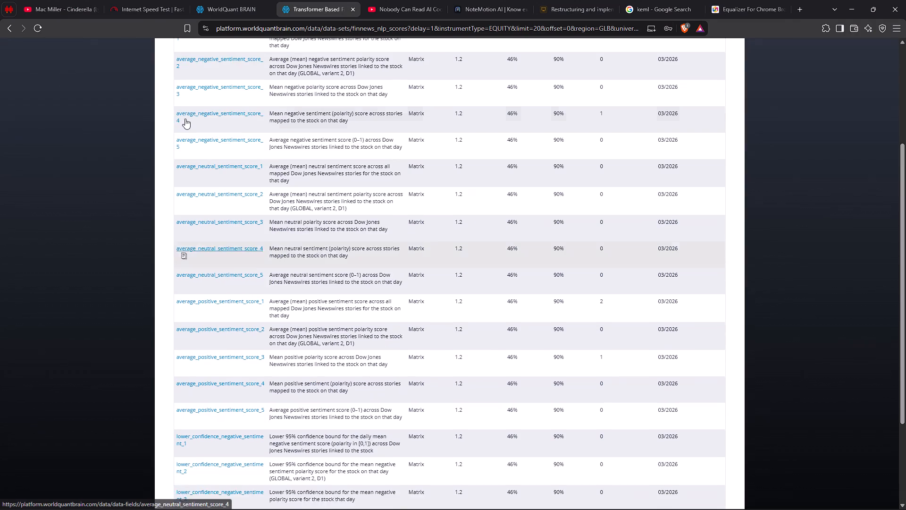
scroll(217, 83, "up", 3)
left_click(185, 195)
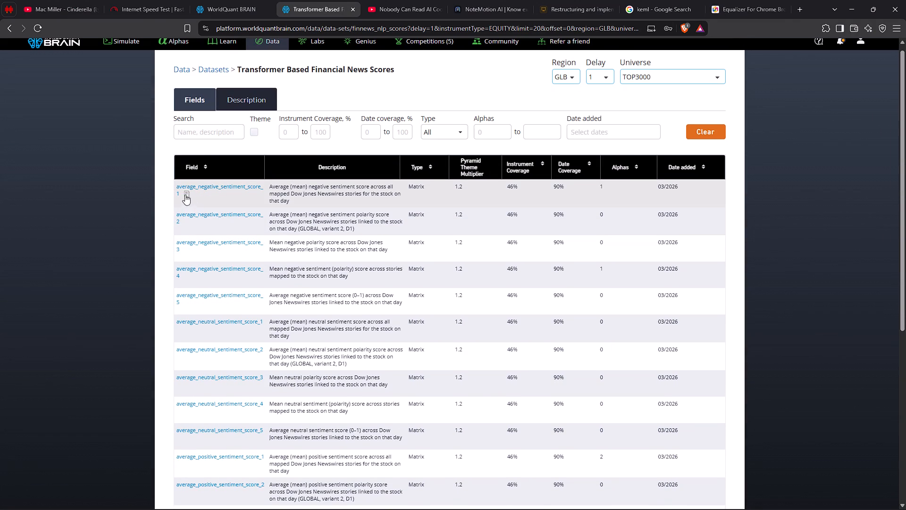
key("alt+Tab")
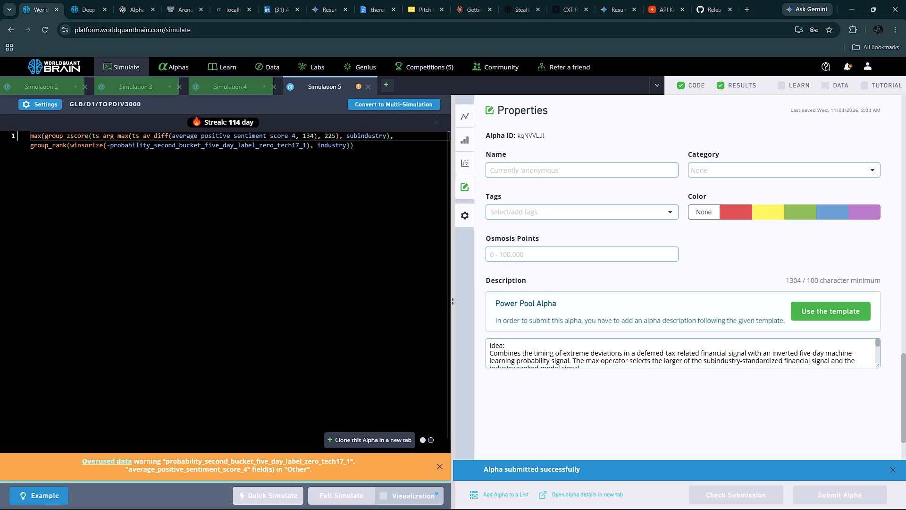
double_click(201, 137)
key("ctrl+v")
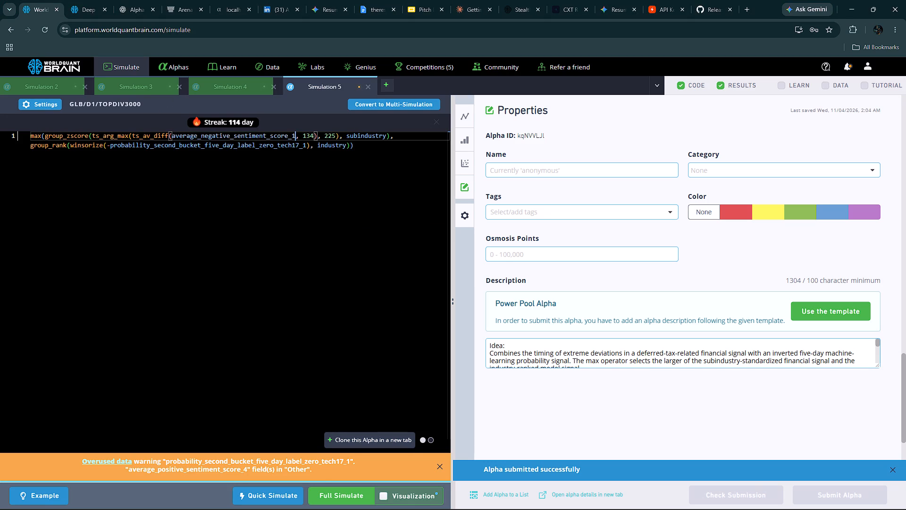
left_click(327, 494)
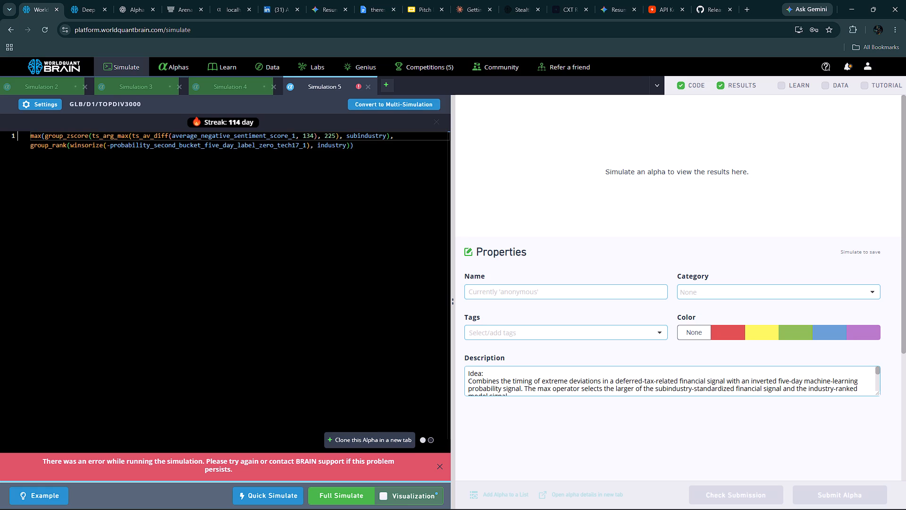
Copy average_negative_sentiment_score_4 from the dataset page in Brave into Simulation 5's ts_av_diff in Chrome and run a full simulation.
key("alt+Tab")
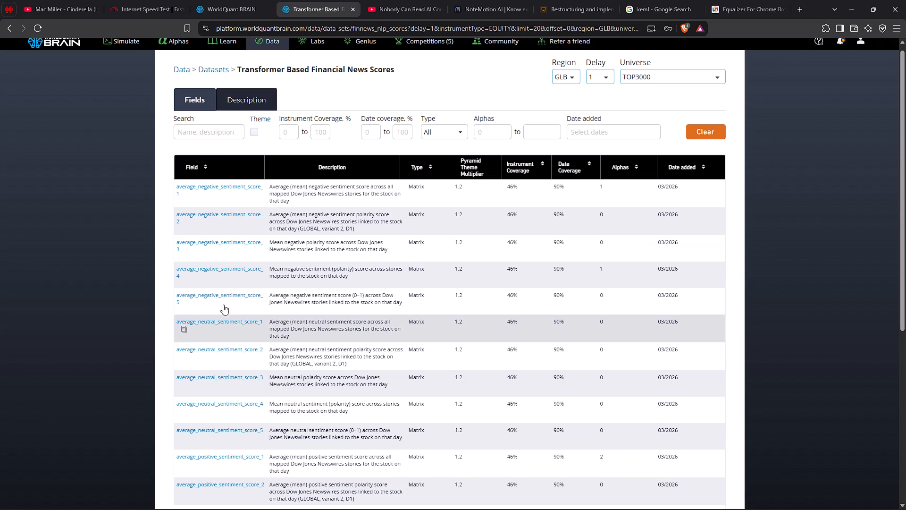
left_click(188, 276)
key("alt+Tab")
double_click(202, 135)
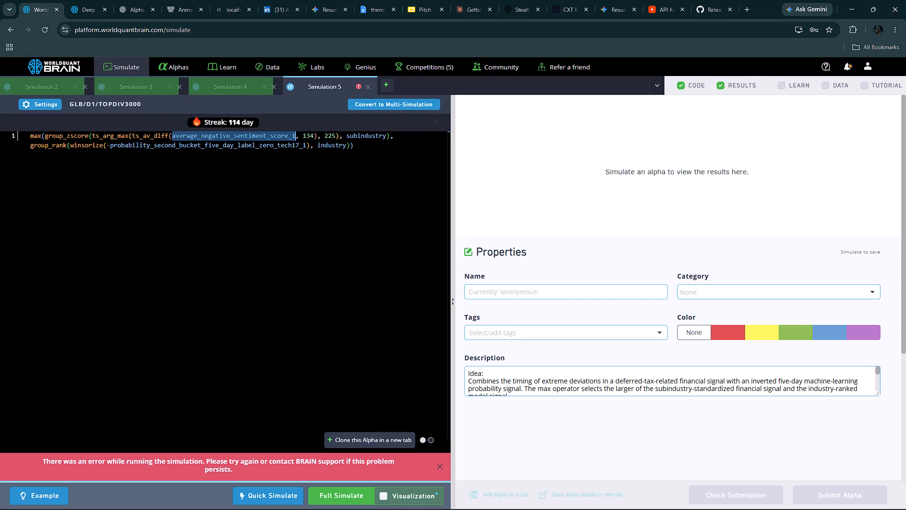
key("ctrl+v")
left_click(336, 496)
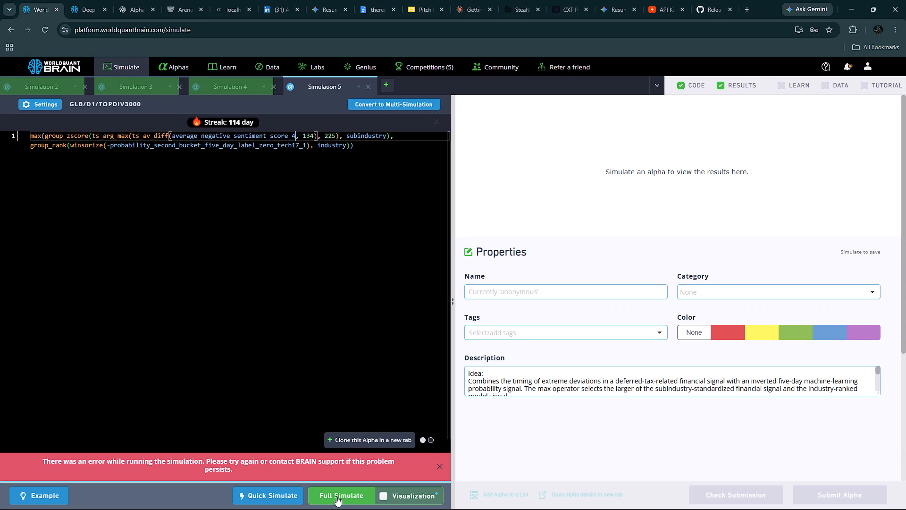
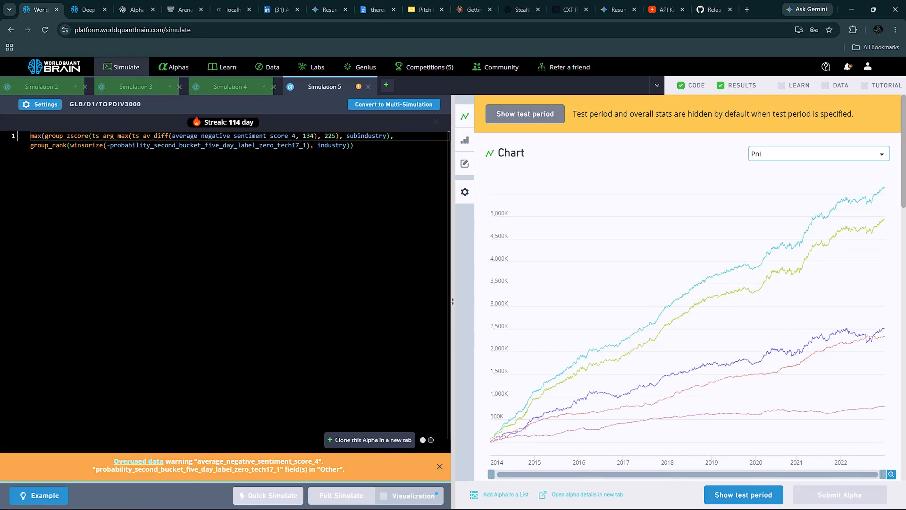
left_click(532, 117)
left_click(468, 163)
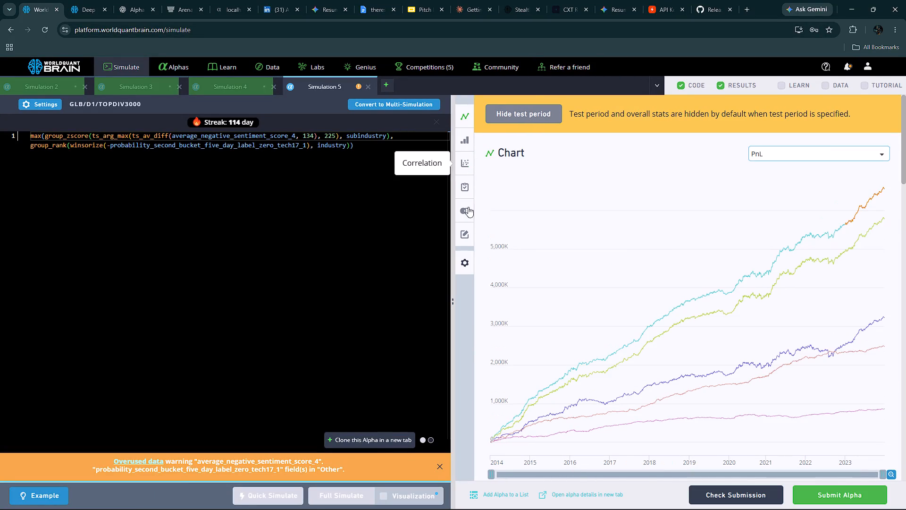
left_click(513, 325)
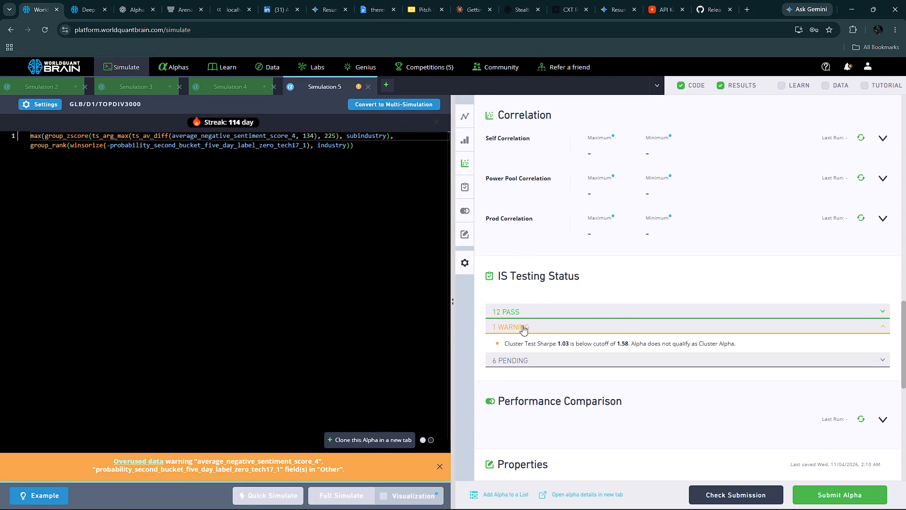
left_click(878, 218)
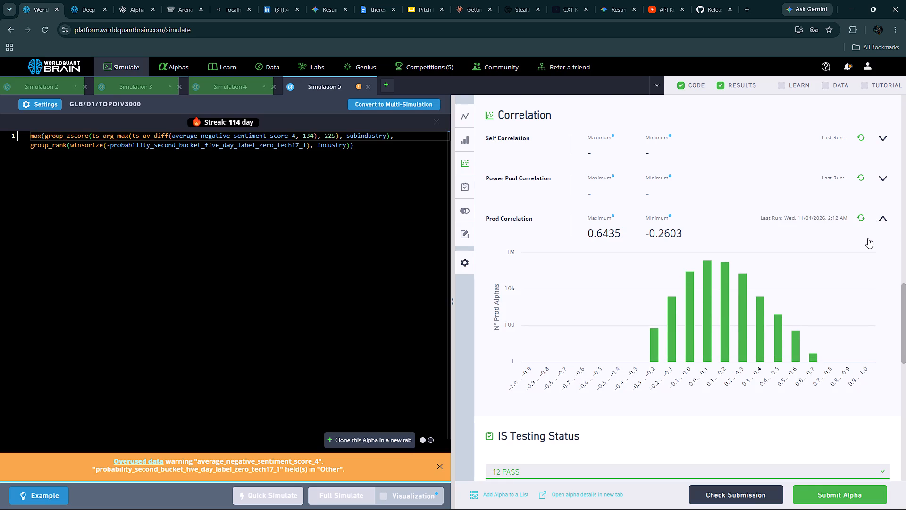
scroll(672, 287, "up", 5)
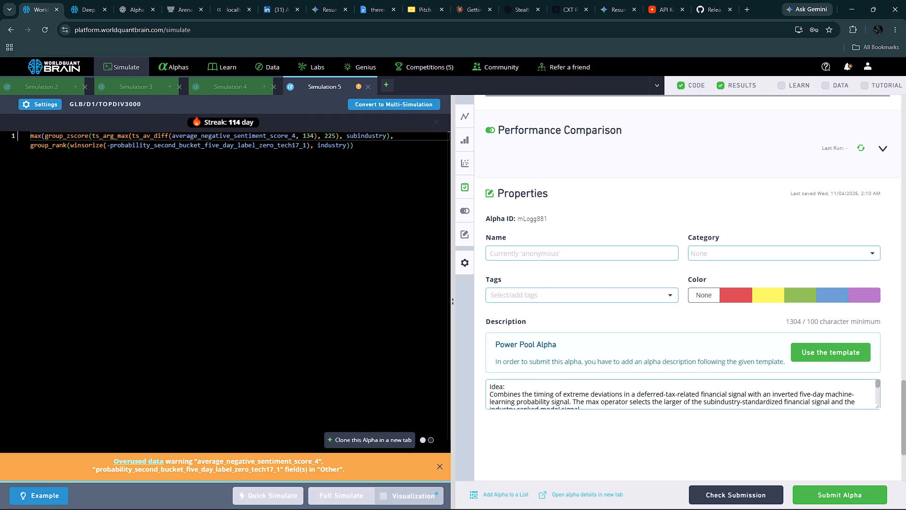
scroll(539, 382, "down", 4)
left_click(844, 492)
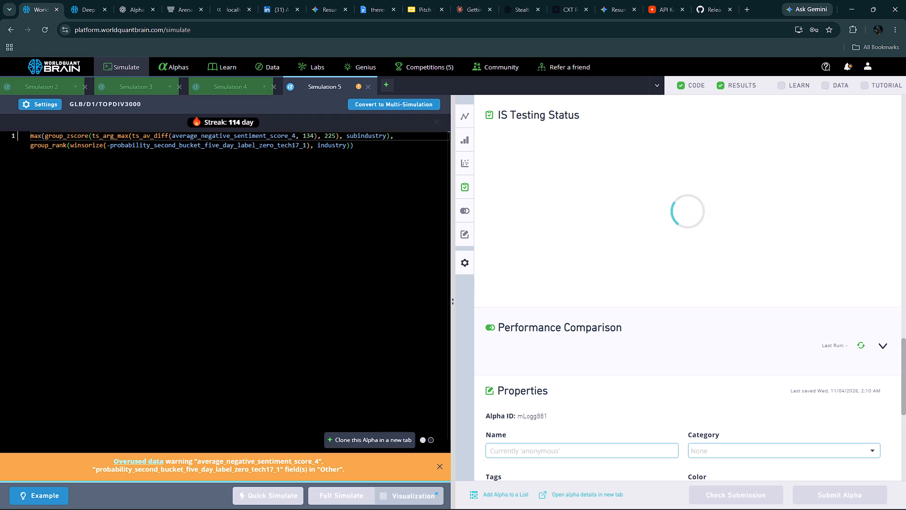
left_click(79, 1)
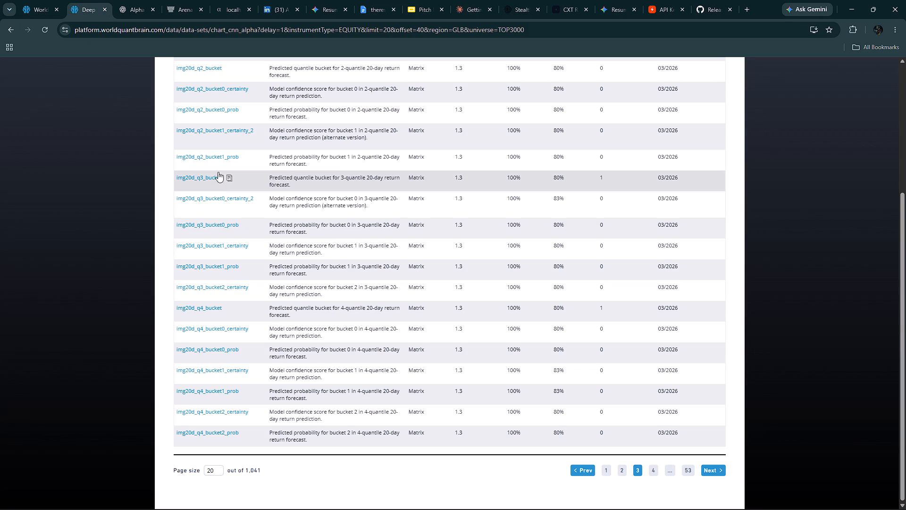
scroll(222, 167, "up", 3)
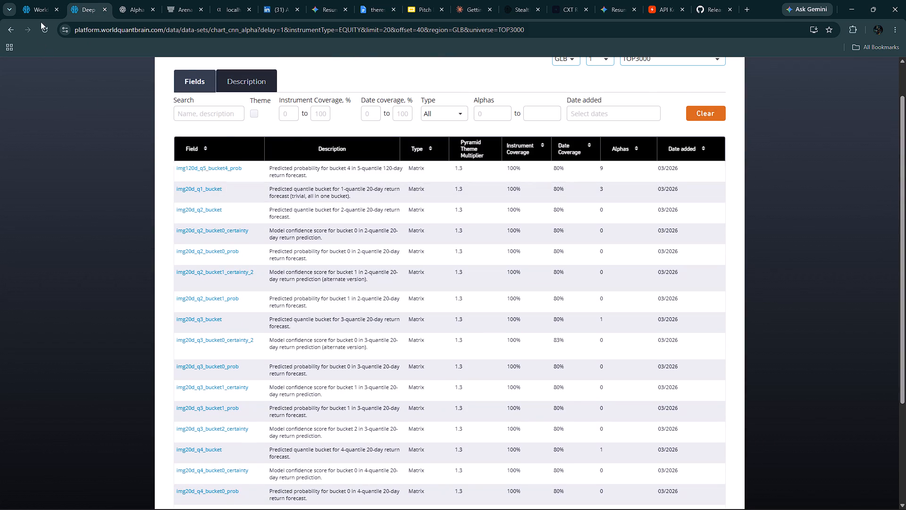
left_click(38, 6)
Copy average_neutral_sentiment_score_1 from the dataset page in Brave into Simulation 5's ts_av_diff in Chrome and run a full simulation.
key("alt+Tab")
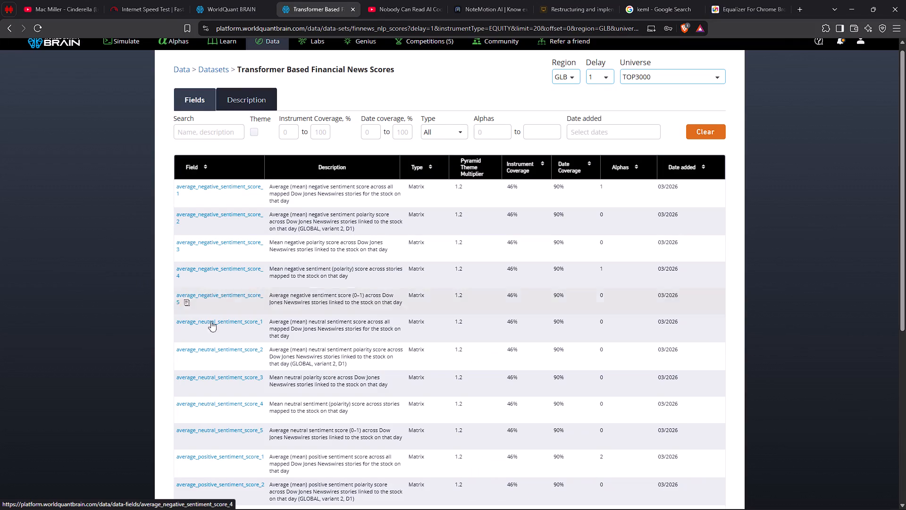
scroll(252, 339, "down", 10)
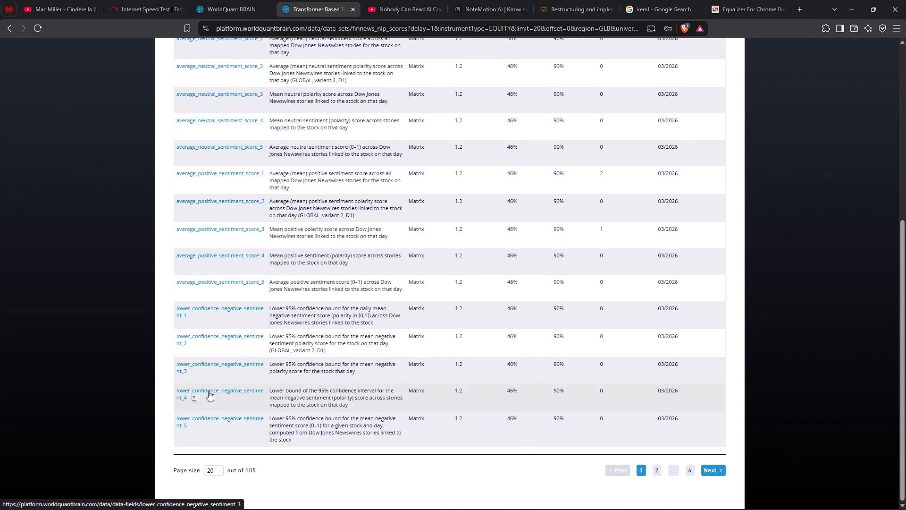
scroll(216, 137, "up", 2)
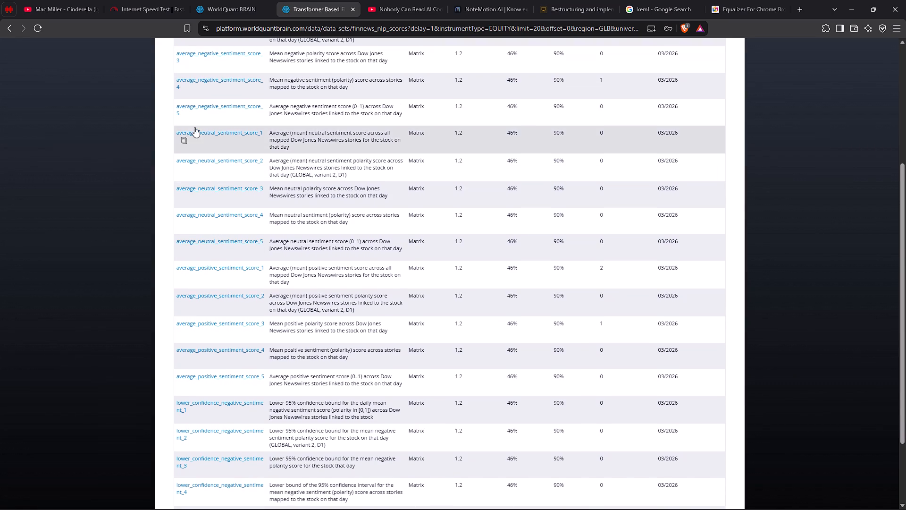
scroll(194, 127, "up", 1)
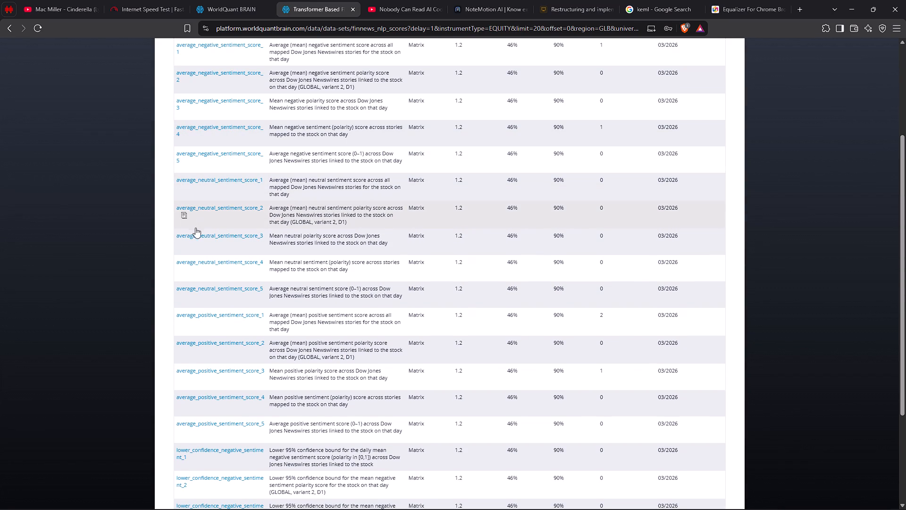
left_click(184, 187)
key("alt+Tab")
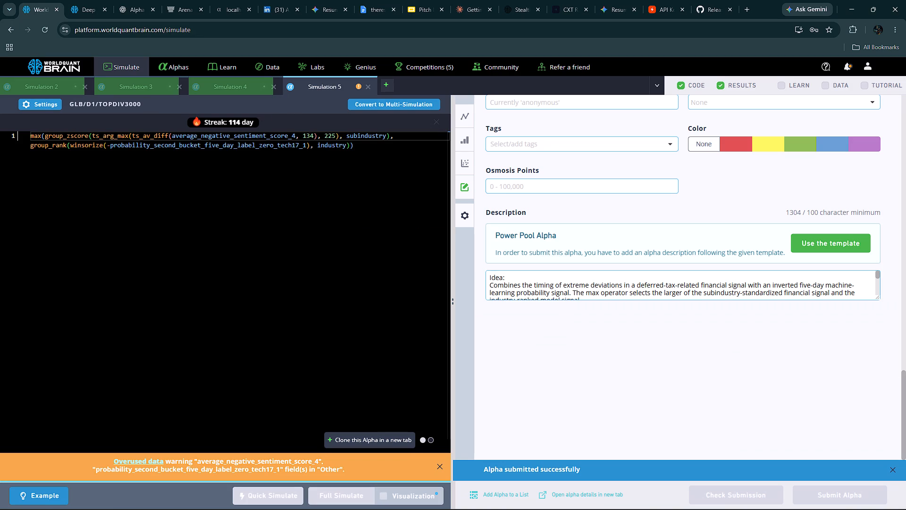
double_click(195, 136)
key("ctrl+v")
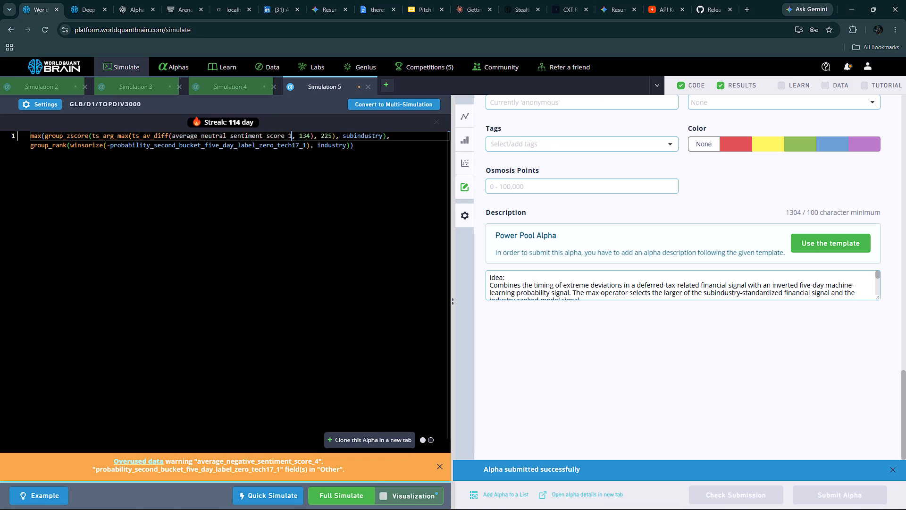
left_click(336, 495)
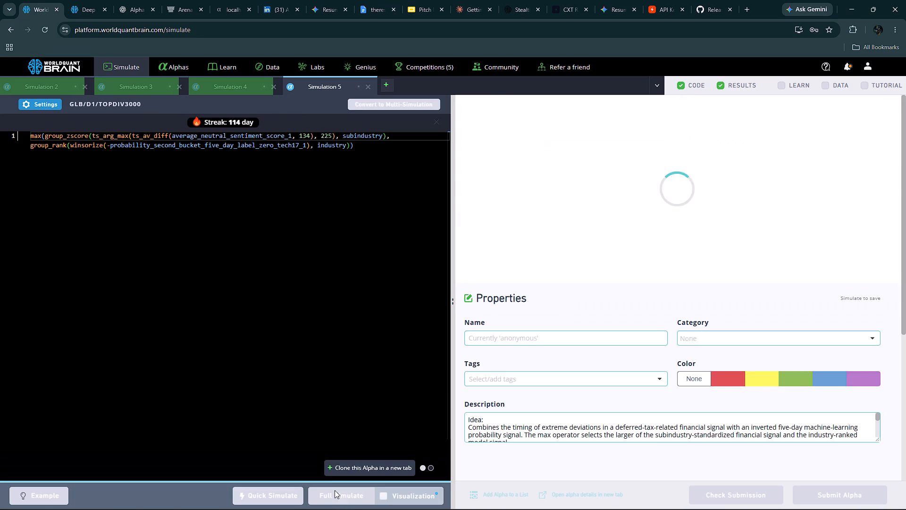
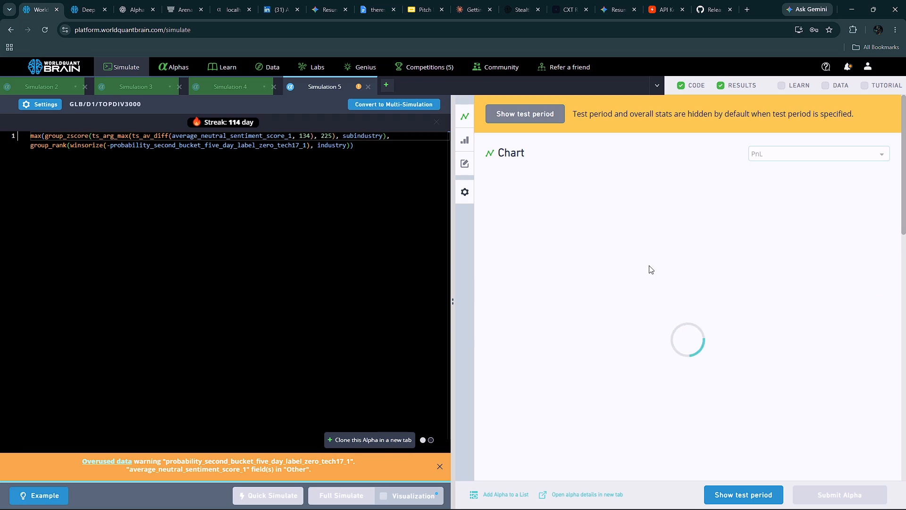
Show the test period for the Simulation 5 alpha and examine its failed test in the IS testing status.
left_click(525, 114)
left_click(463, 162)
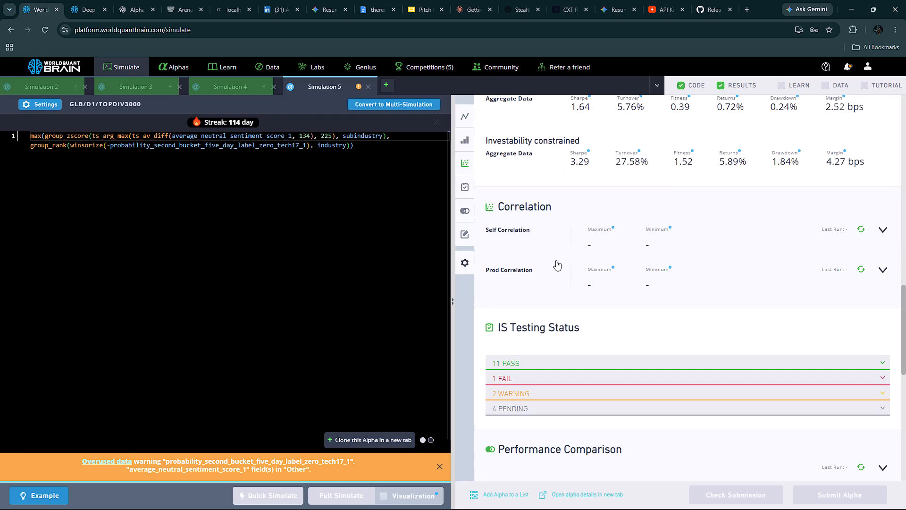
left_click(518, 378)
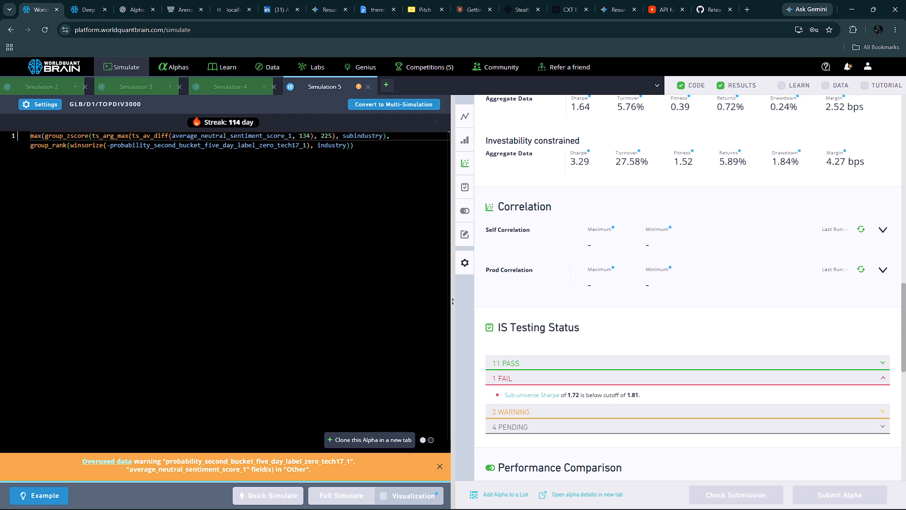
Copy lower_confidence_negative_sentiment_4 from the dataset page in Brave into Simulation 5's ts_av_diff in Chrome and run a full simulation.
key("alt+Tab")
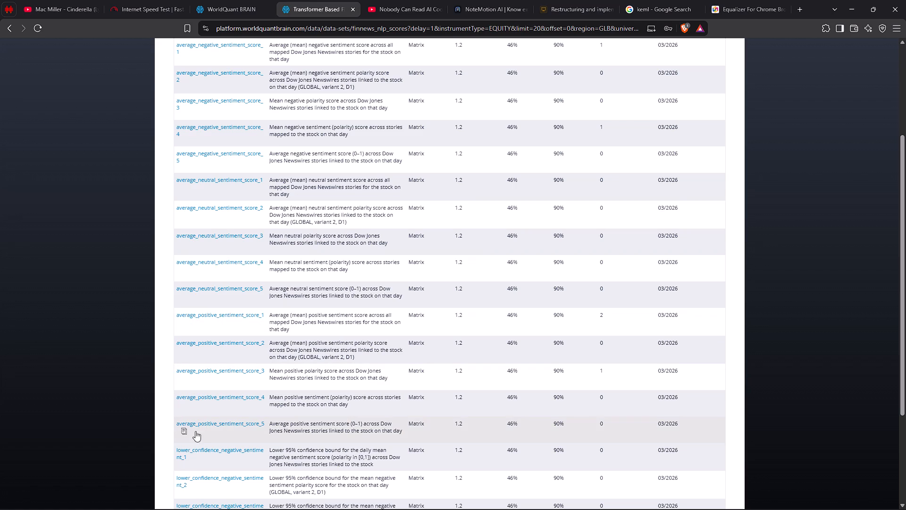
scroll(193, 442, "down", 3)
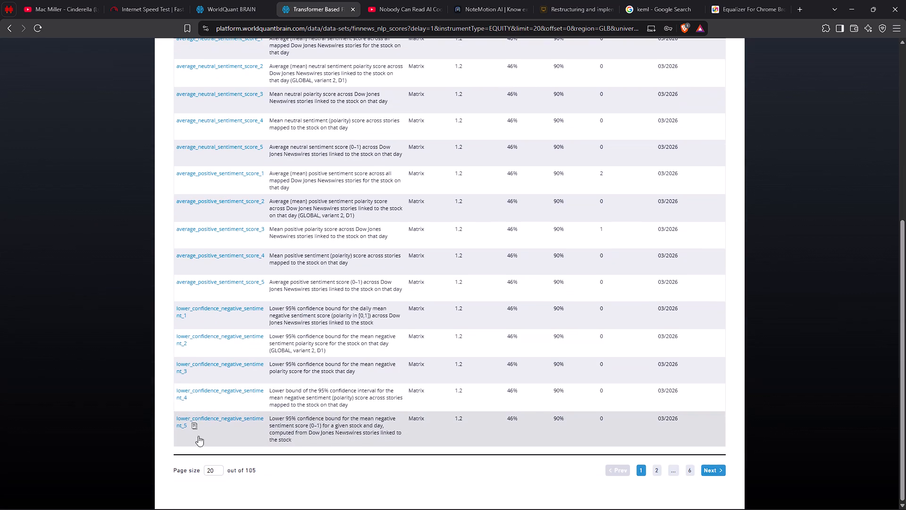
left_click(193, 400)
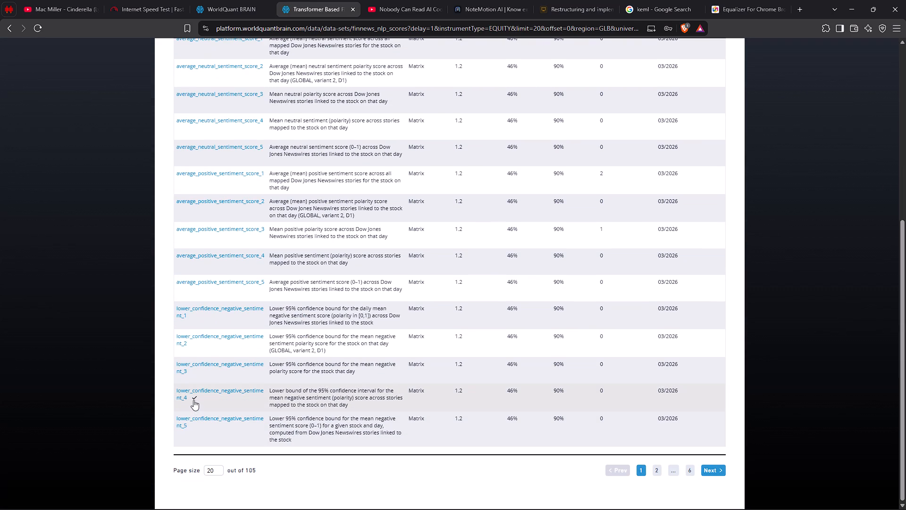
key("alt+Tab")
double_click(206, 138)
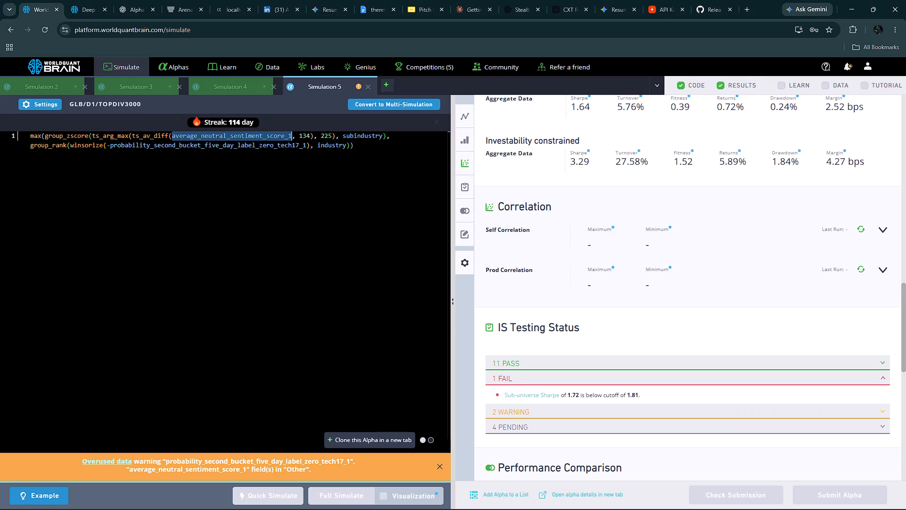
key("ctrl+v")
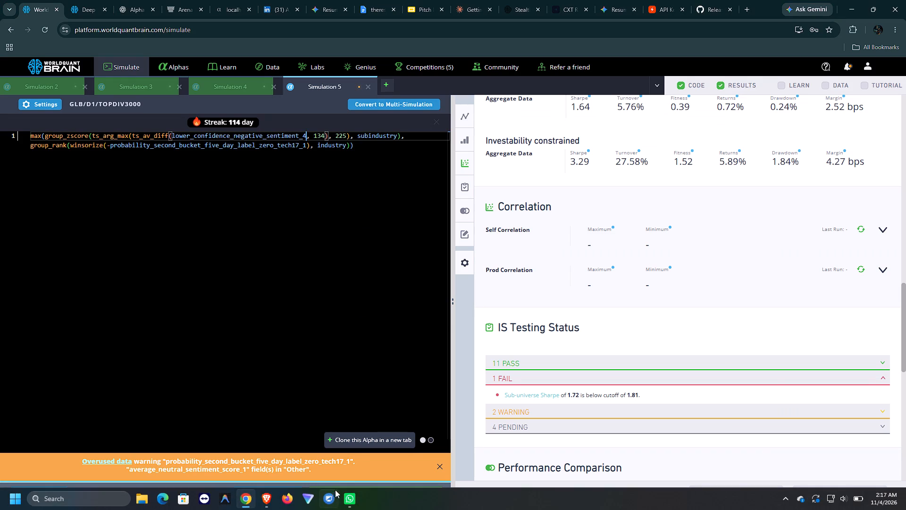
left_click(339, 489)
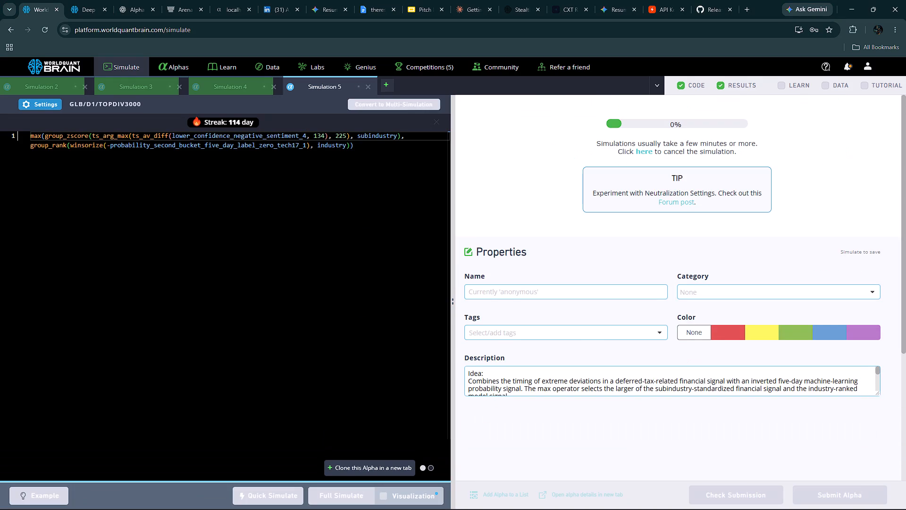
Cancel the running simulation of the img120d_q4_bucket0_prob alpha in Simulation 4.
left_click(238, 87)
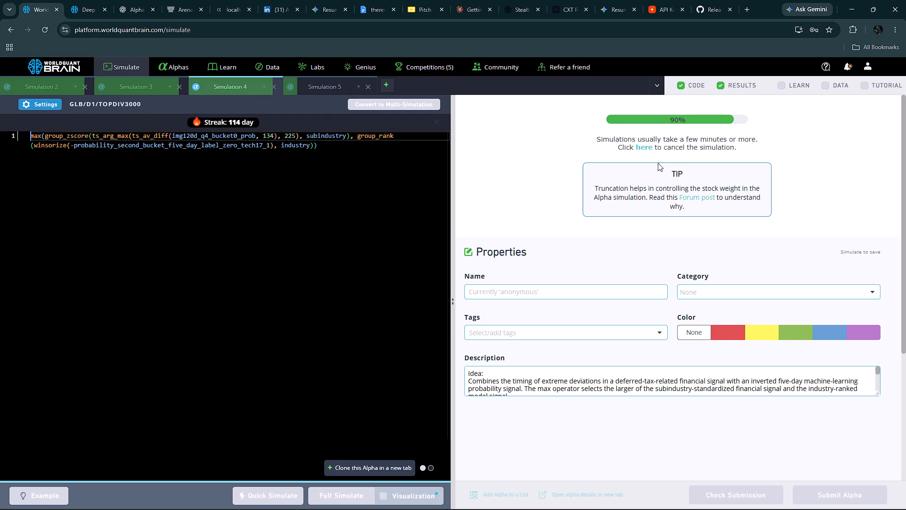
left_click(648, 149)
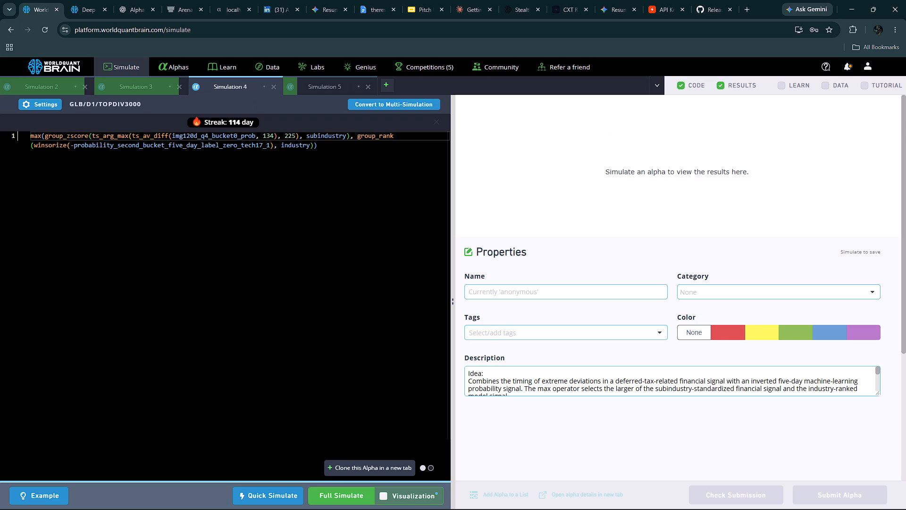
Copy average_positive_sentiment_score_5 from the dataset page in Brave into Simulation 4's ts_av_diff in Chrome and run a full simulation.
key("alt+Tab")
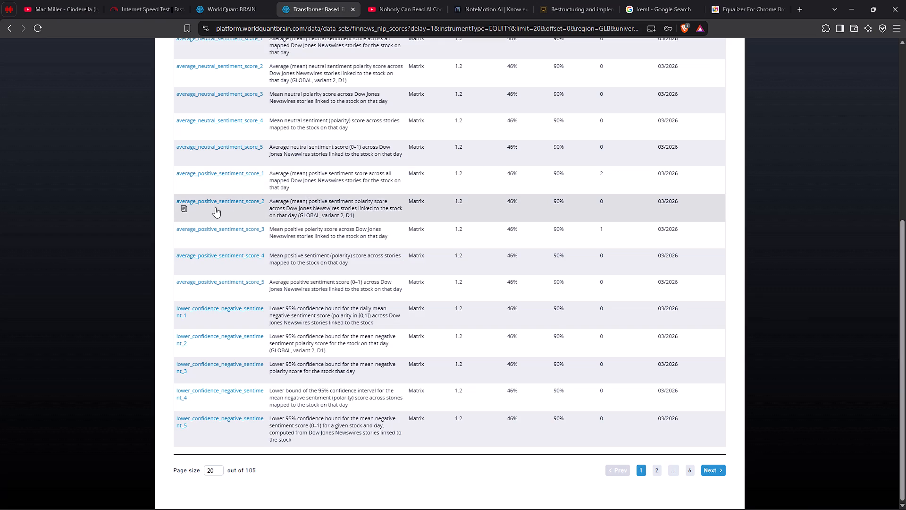
scroll(201, 121, "down", 5)
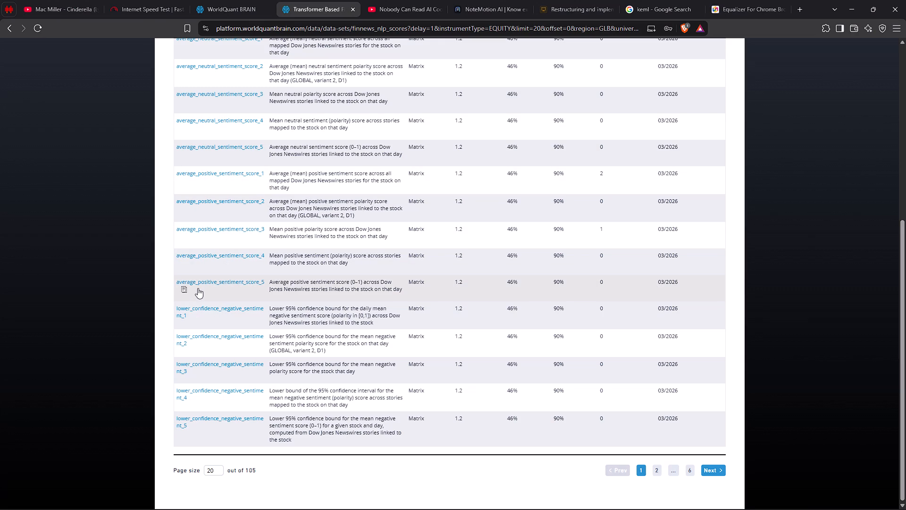
left_click(186, 289)
key("alt+Tab")
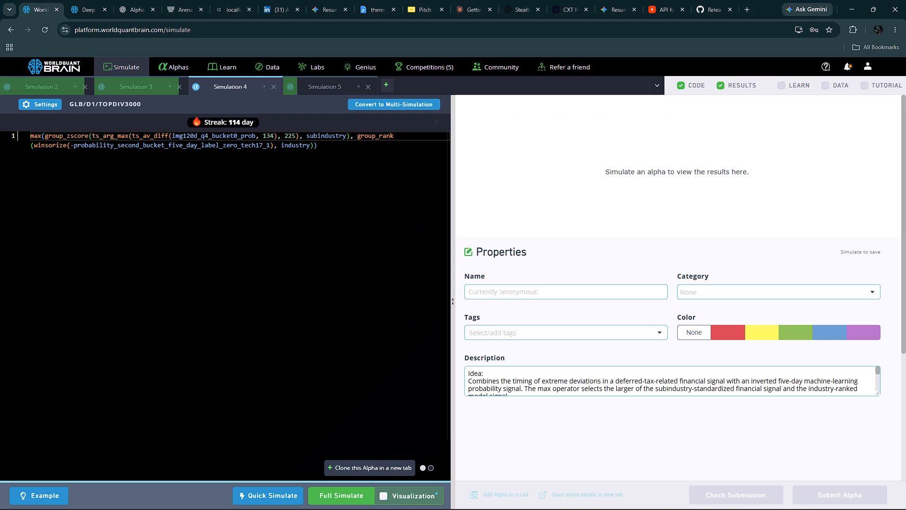
double_click(205, 135)
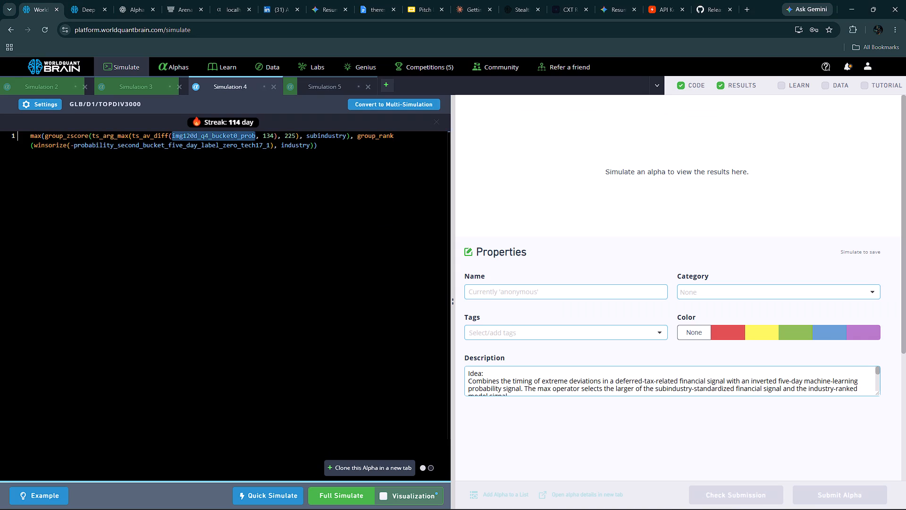
key("ctrl+v")
left_click(354, 493)
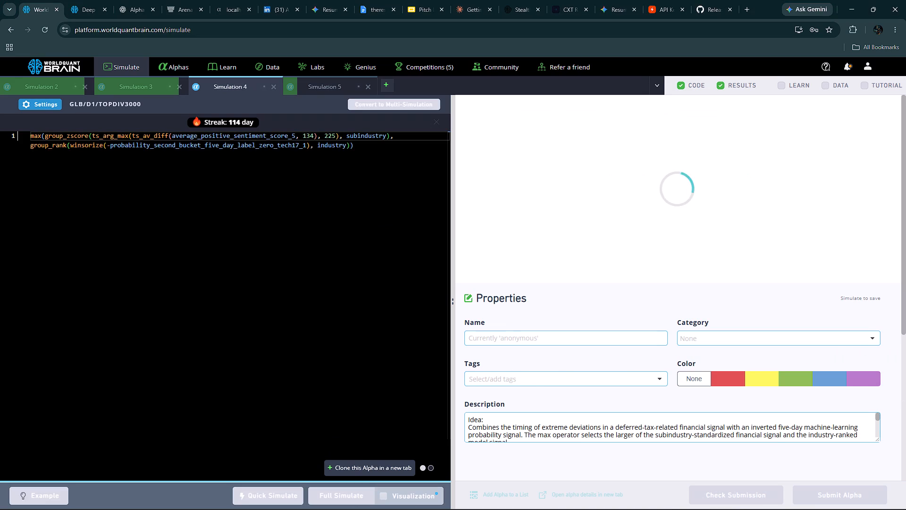
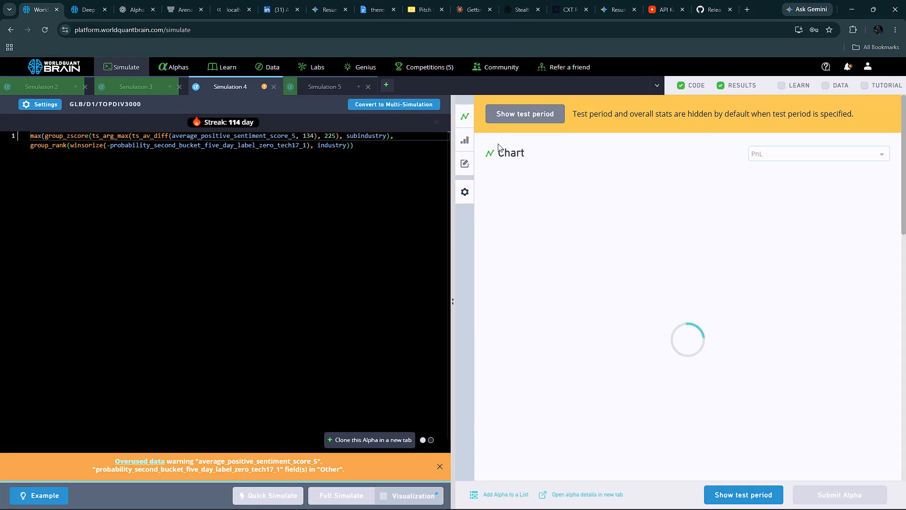
Show the test period for the Simulation 4 alpha, run its Prod Correlation check, and examine the IS testing warning.
left_click(504, 112)
left_click(468, 164)
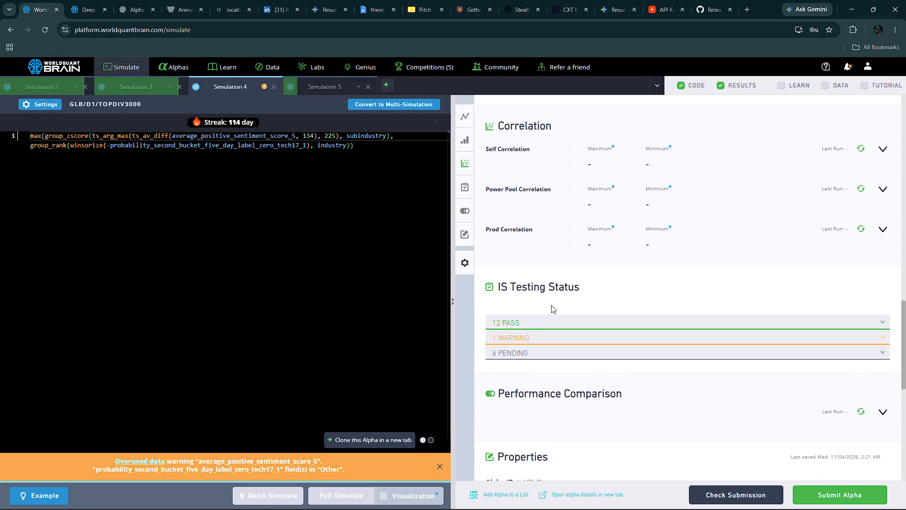
left_click(533, 335)
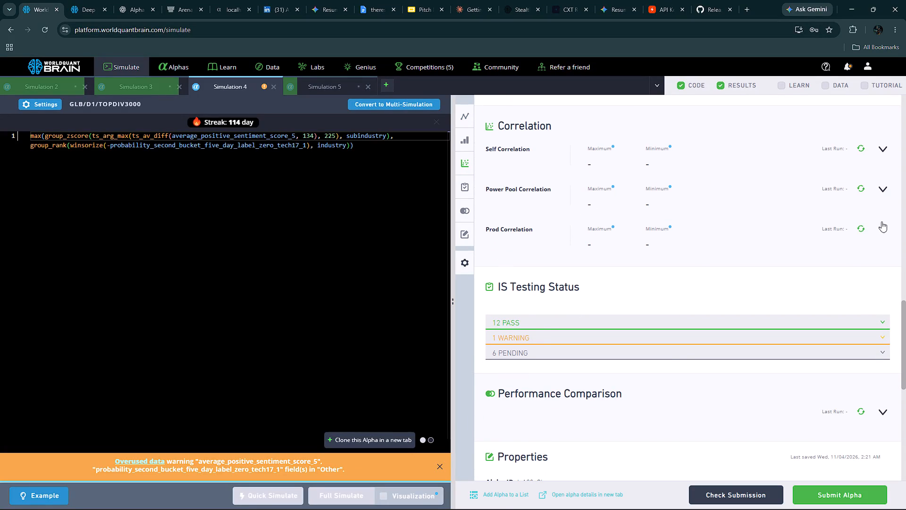
left_click(882, 223)
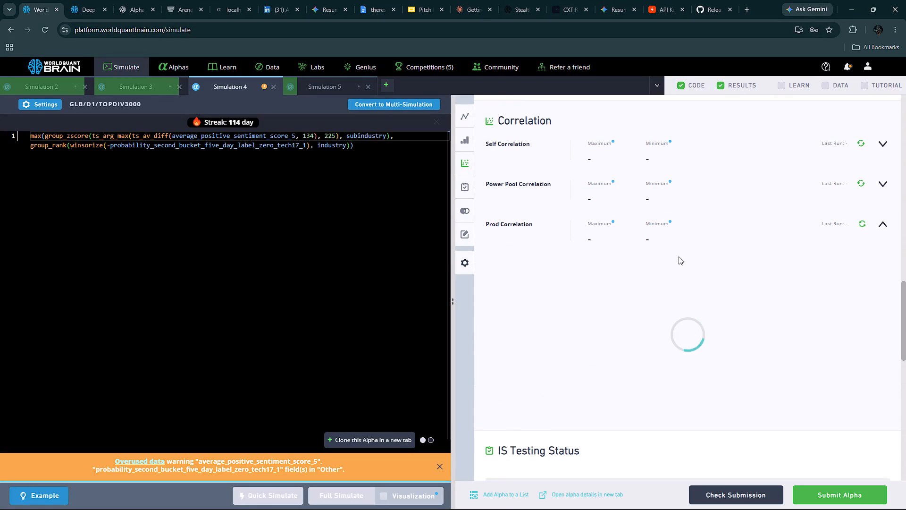
scroll(682, 272, "down", 5)
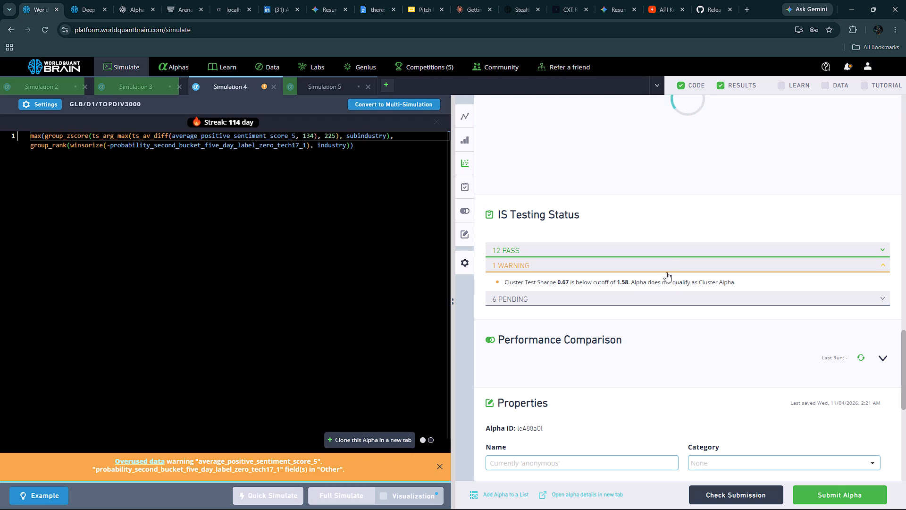
scroll(666, 265, "up", 5)
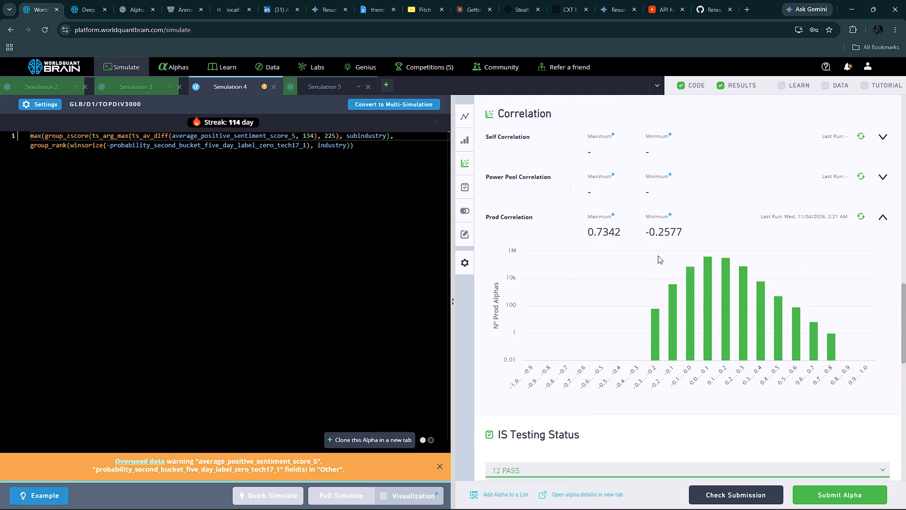
scroll(538, 217, "up", 3)
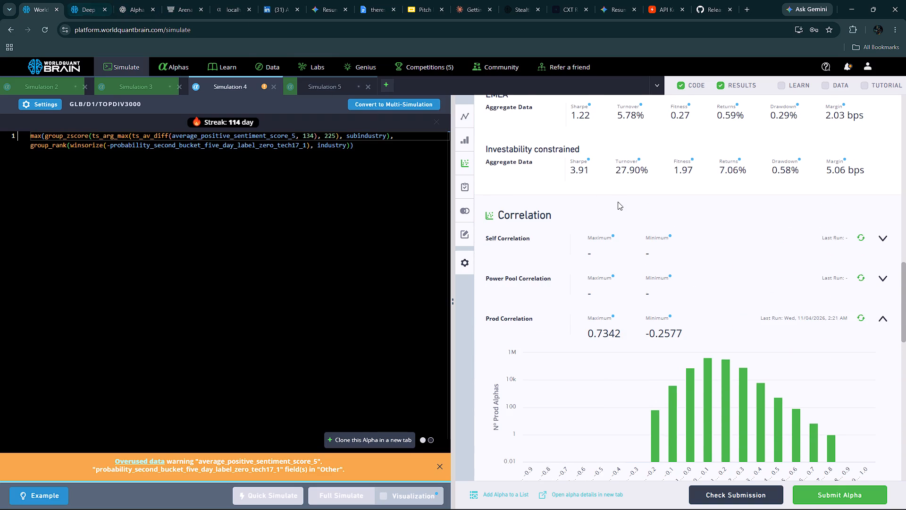
Copy maximum_negative_sentiment_score_6 from page 2 of the dataset fields in Brave into Simulation 4's ts_av_diff in Chrome and run a full simulation.
key("alt+Tab")
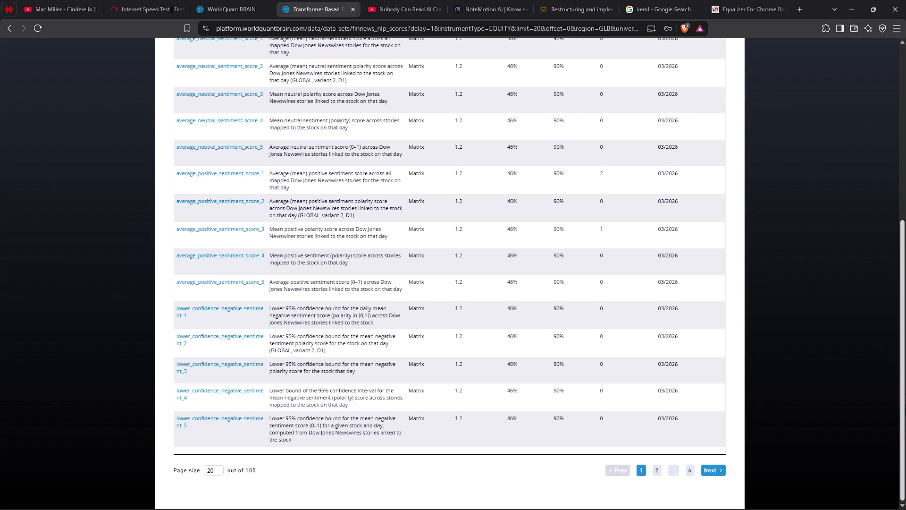
left_click(660, 471)
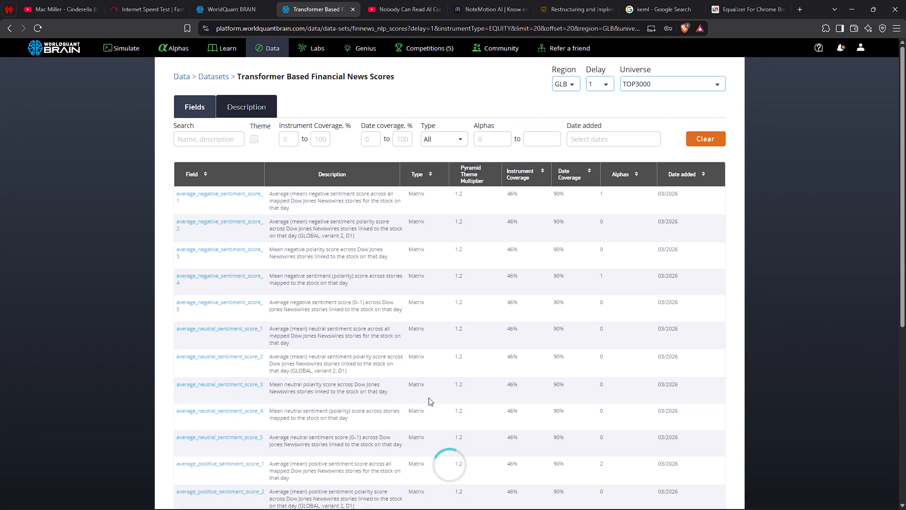
scroll(204, 274, "down", 5)
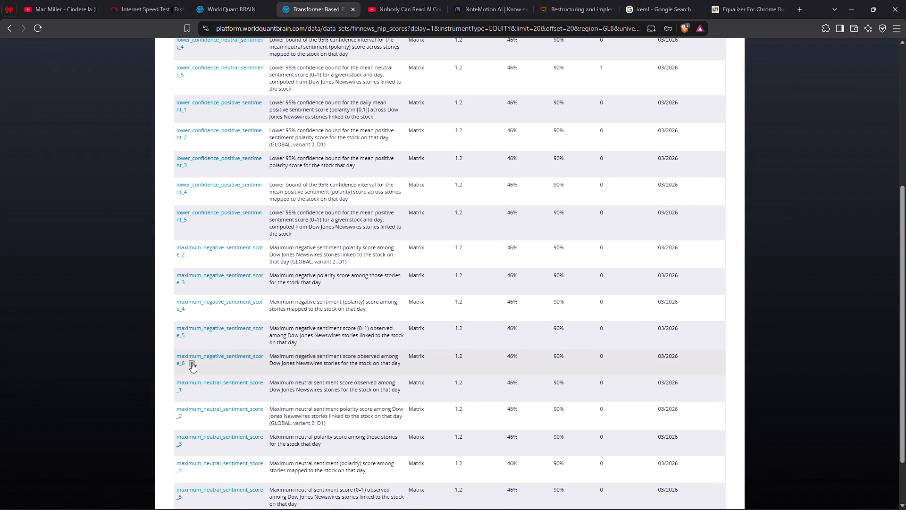
left_click(192, 362)
key("alt+Tab")
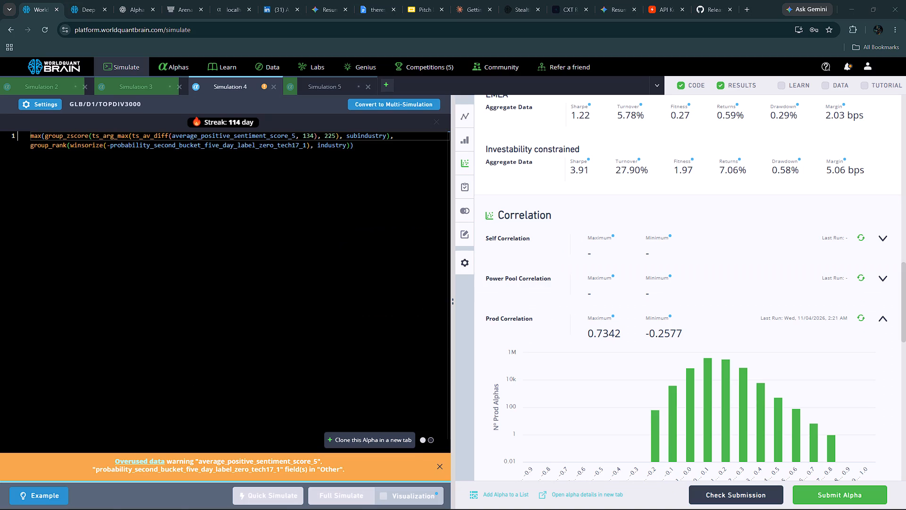
double_click(208, 137)
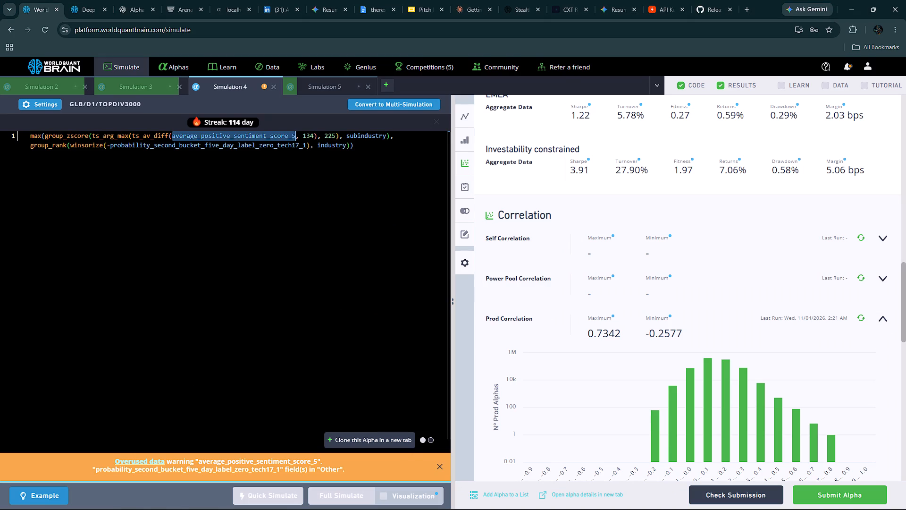
key("ctrl+v")
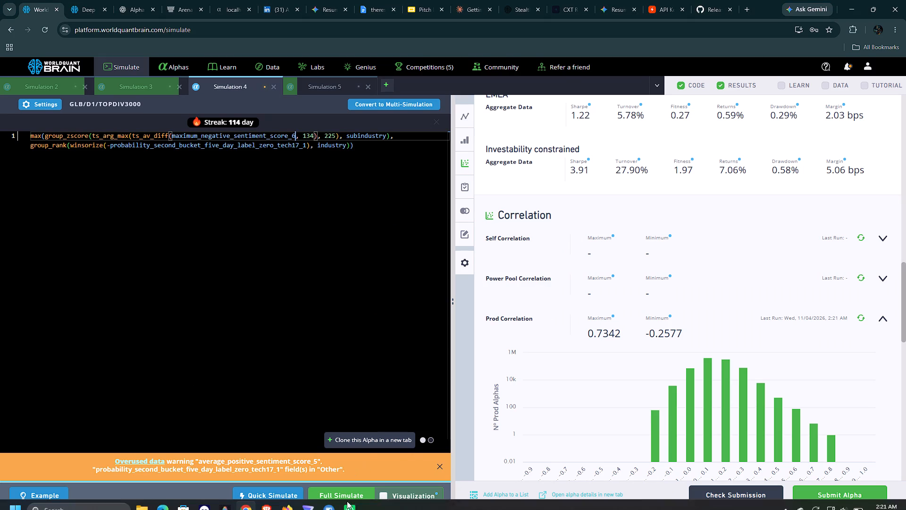
left_click(342, 491)
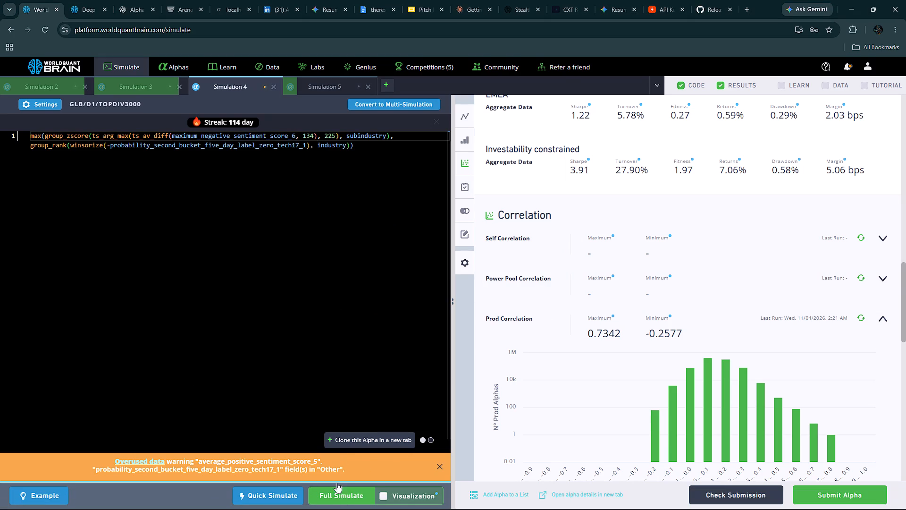
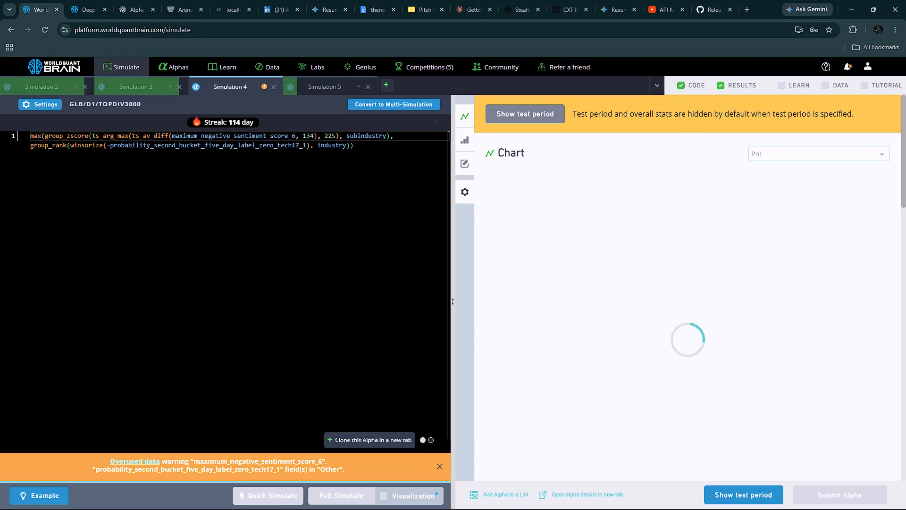
Show the test period for the Simulation 4 alpha, examine its IS testing warning, and run the Prod Correlation check.
left_click(520, 113)
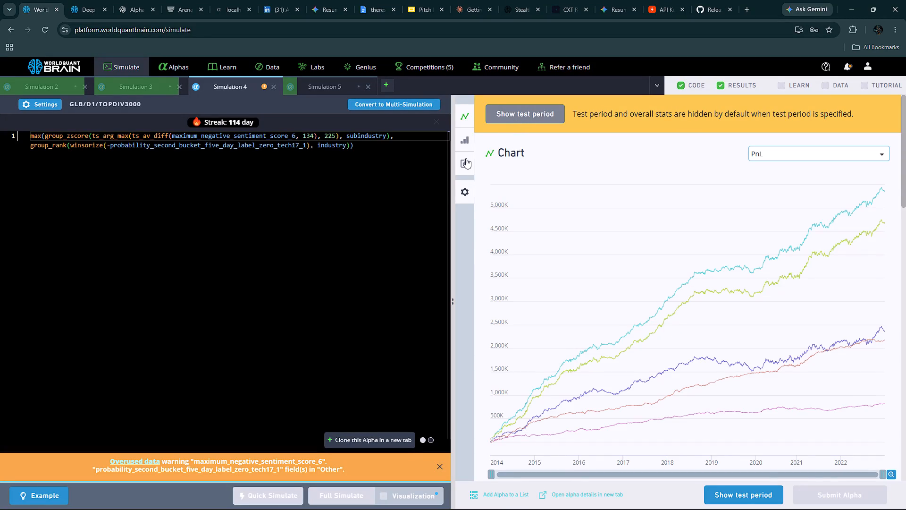
left_click(466, 158)
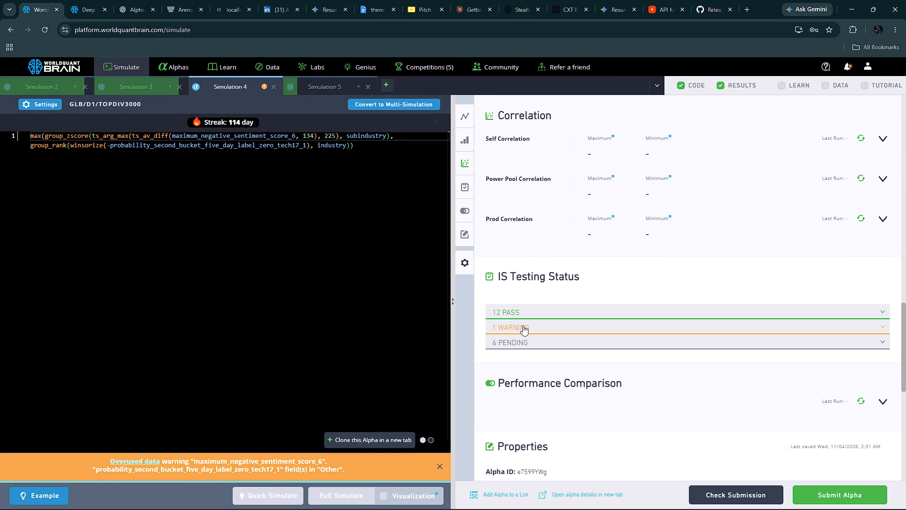
left_click(523, 325)
left_click(880, 218)
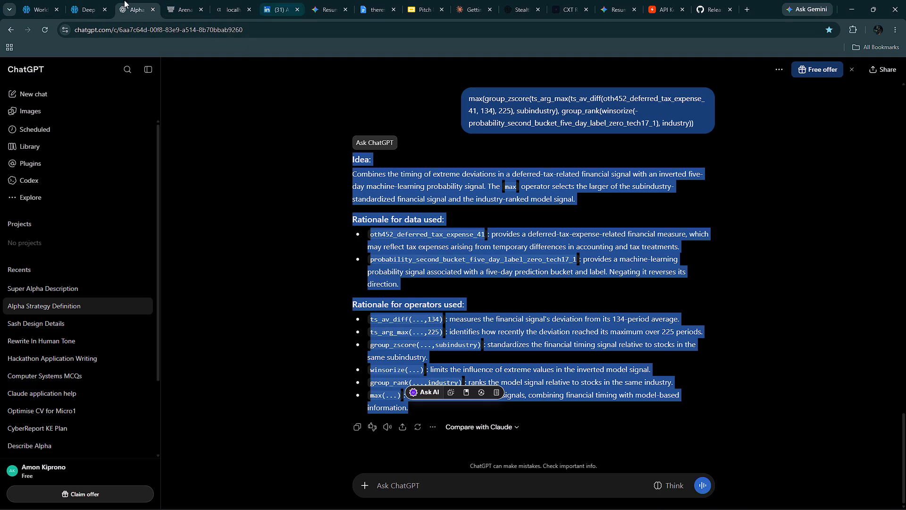
left_click(32, 6)
scroll(468, 280, "down", 11)
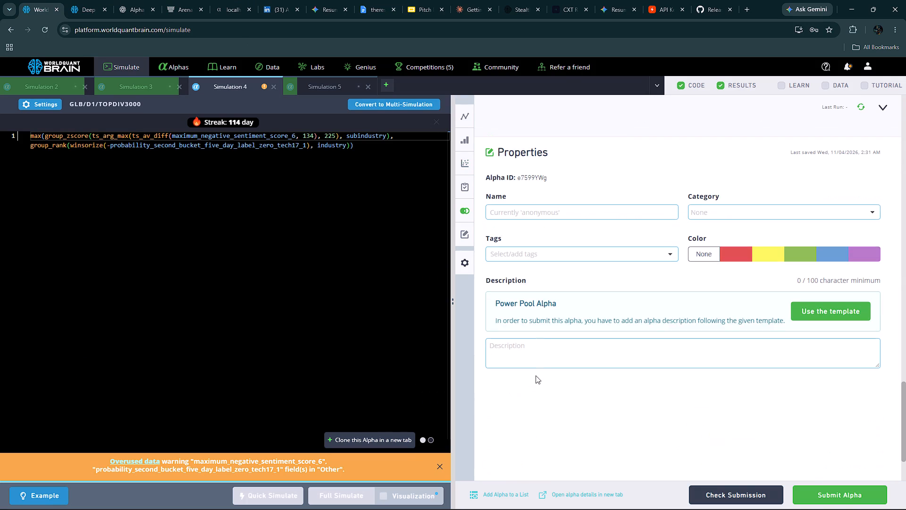
left_click(518, 346)
key("ctrl+v")
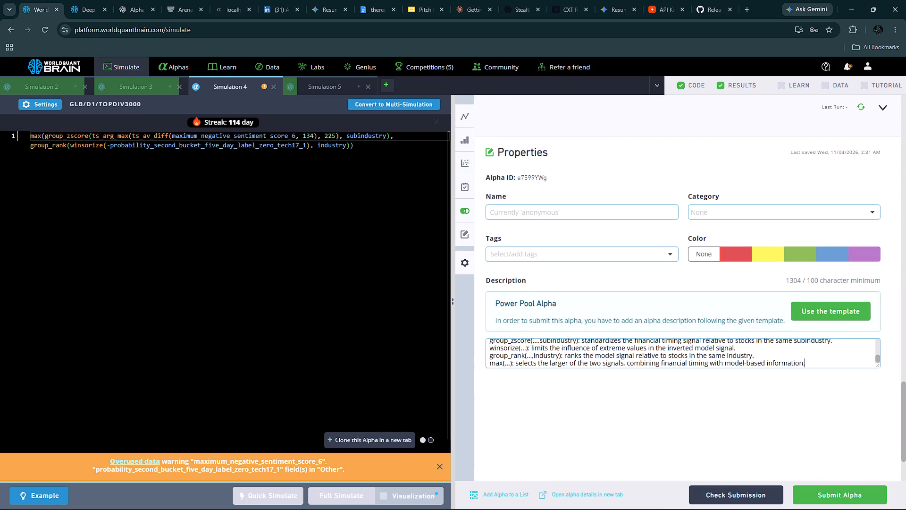
Review the passed IS tests and the IS-period summary of the Simulation 4 alpha and submit it.
scroll(659, 338, "up", 12)
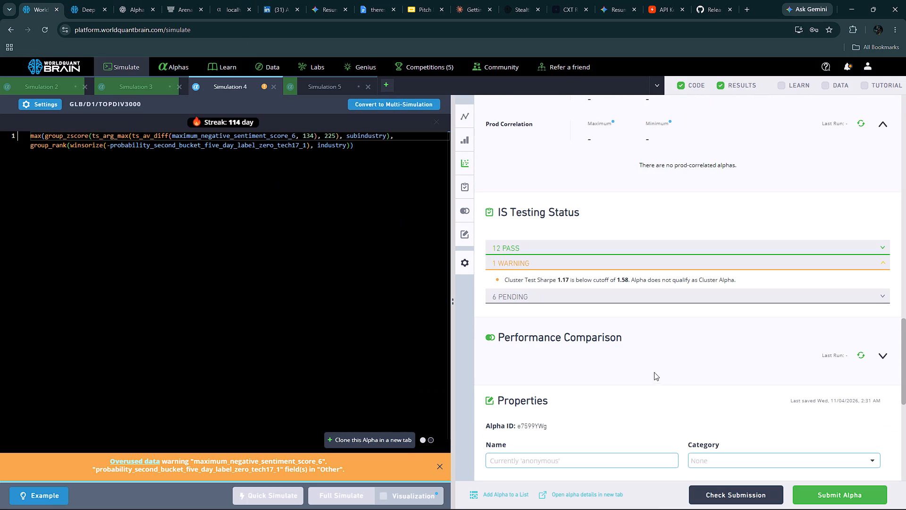
left_click(601, 248)
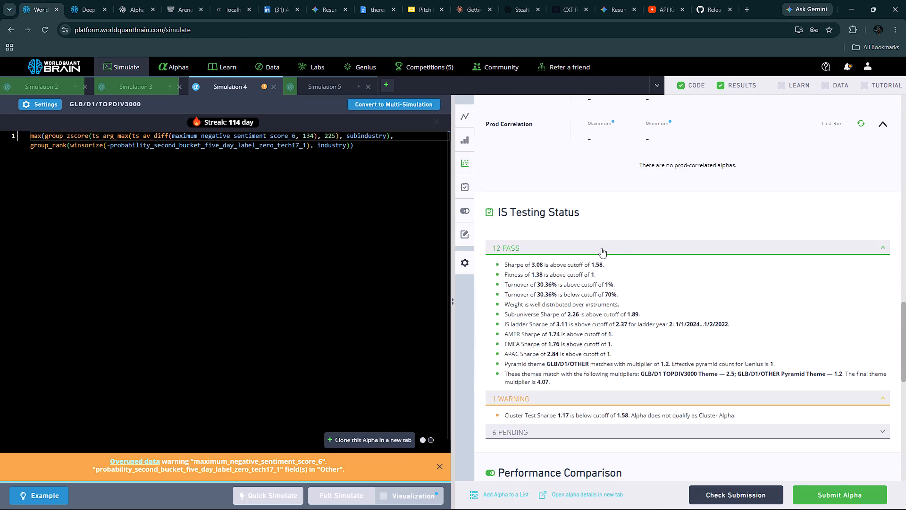
scroll(620, 242, "up", 7)
scroll(844, 186, "up", 9)
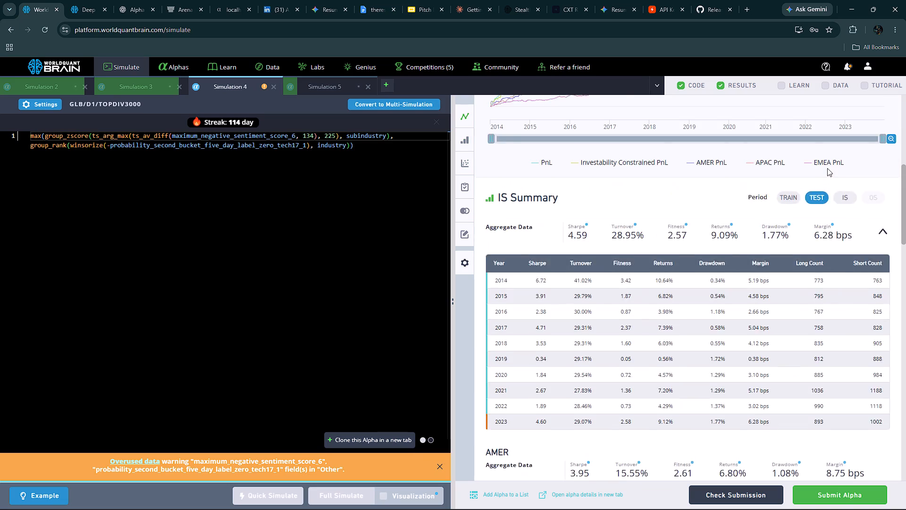
scroll(827, 168, "up", 1)
left_click(843, 337)
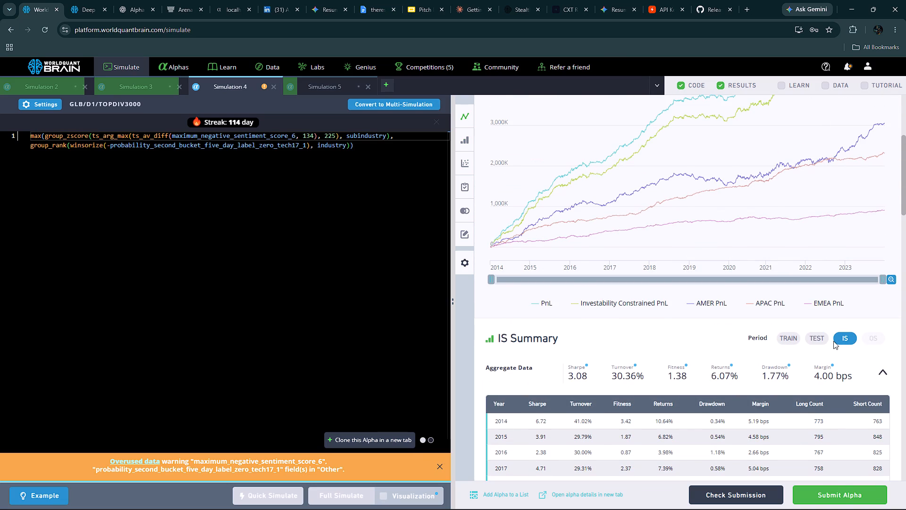
left_click(828, 496)
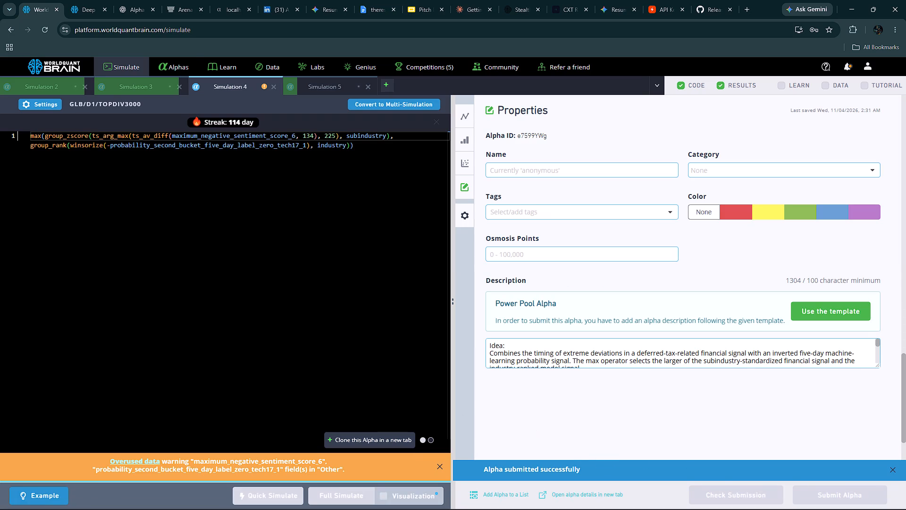
Check the list of submitted alphas for the newly submitted alpha.
left_click(174, 61)
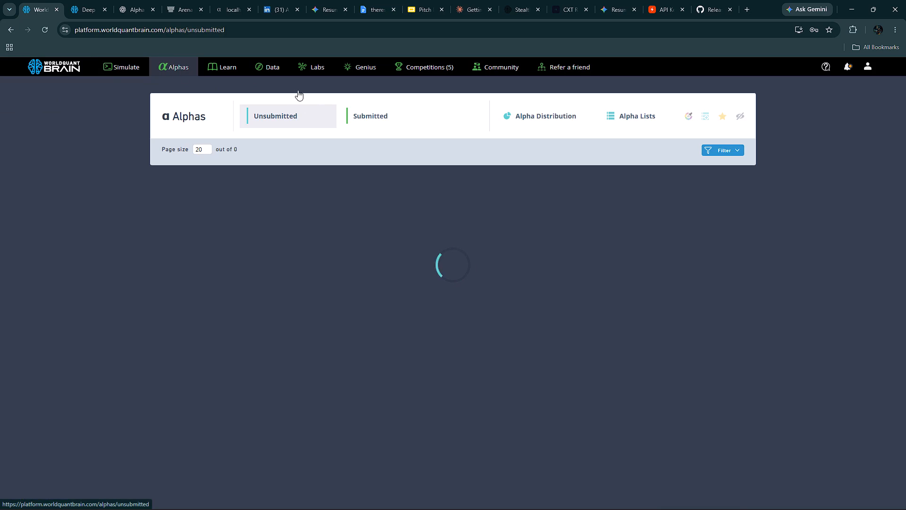
left_click(364, 114)
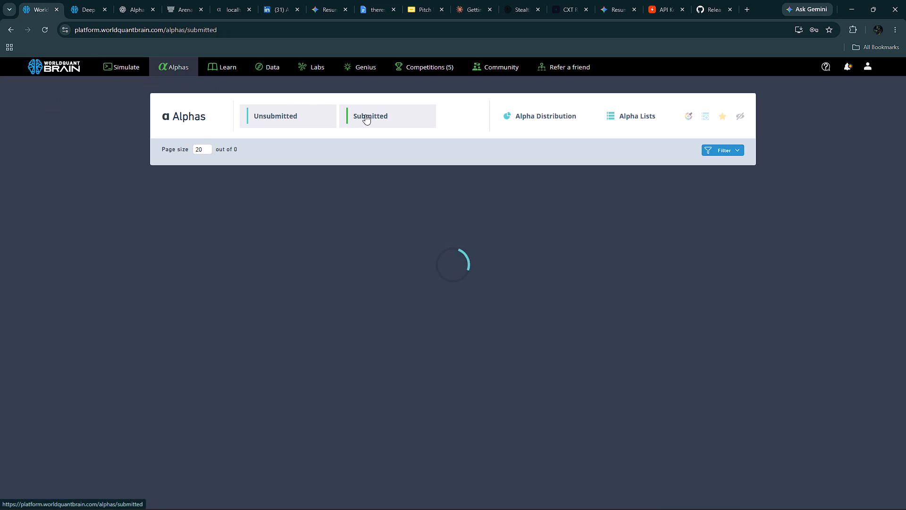
left_click(362, 115)
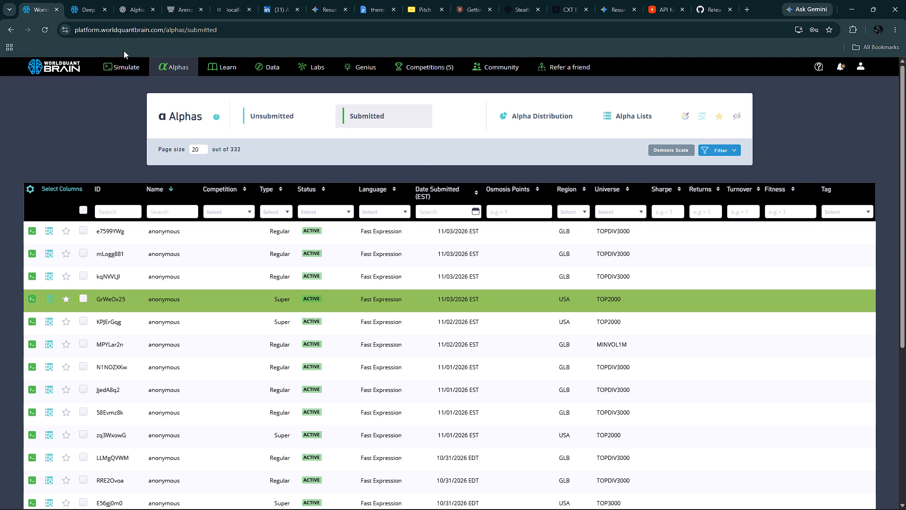
Replace the field in Simulation 4's ts_av_diff with img20d_q4_bucket2_certainty, copied from page 3 of the chart_cnn_alpha dataset, and run a full simulation.
left_click(124, 66)
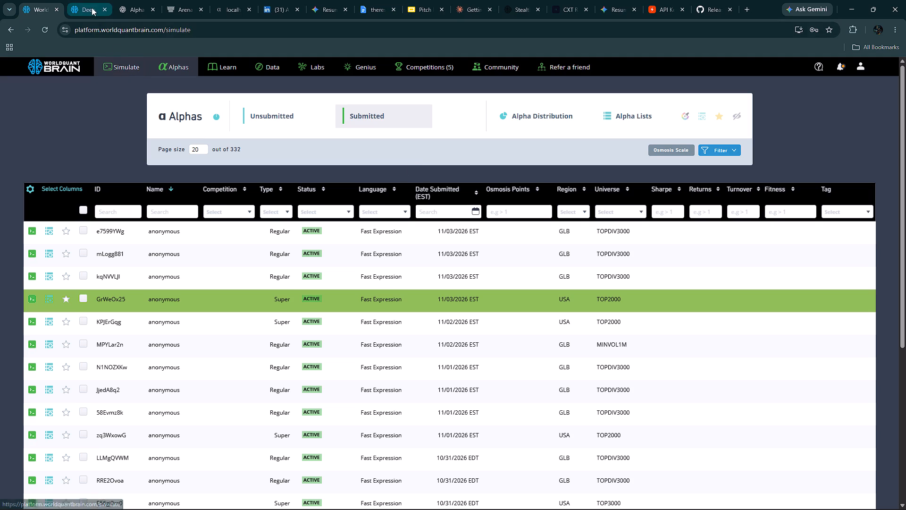
left_click(89, 5)
scroll(366, 327, "down", 6)
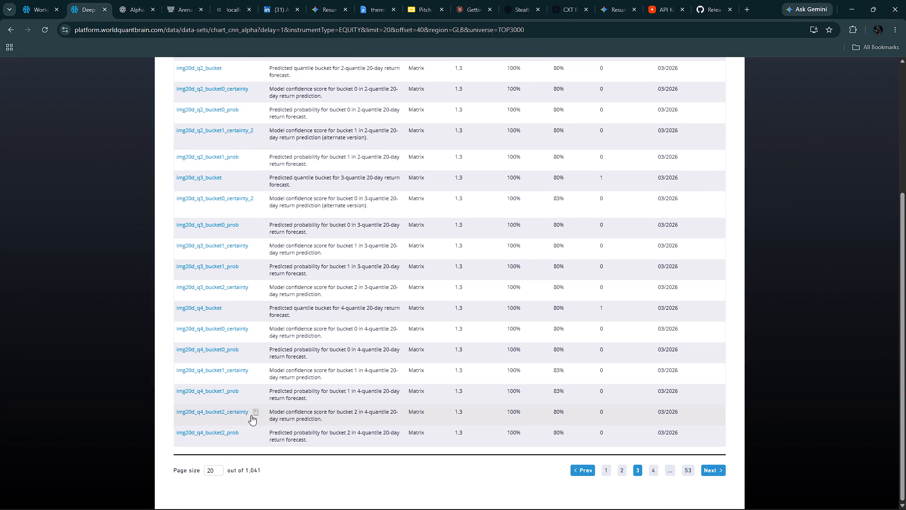
left_click(252, 413)
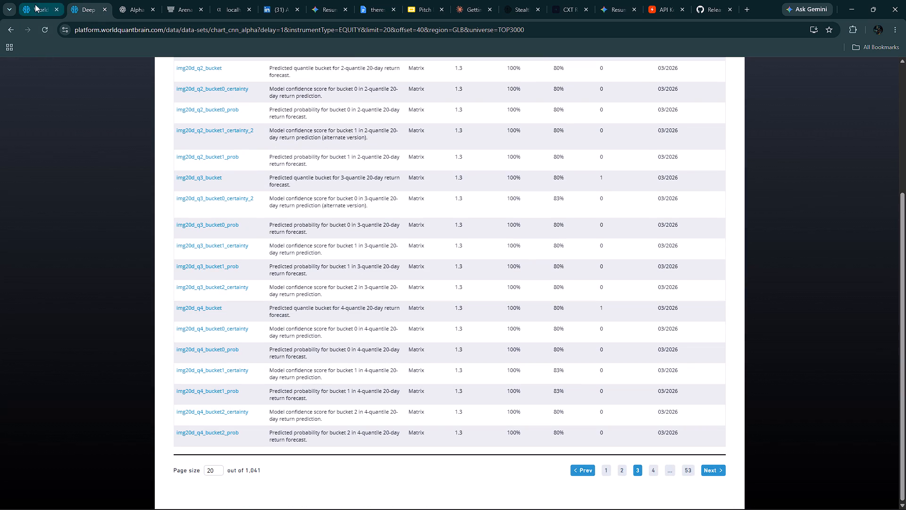
left_click(35, 4)
double_click(199, 136)
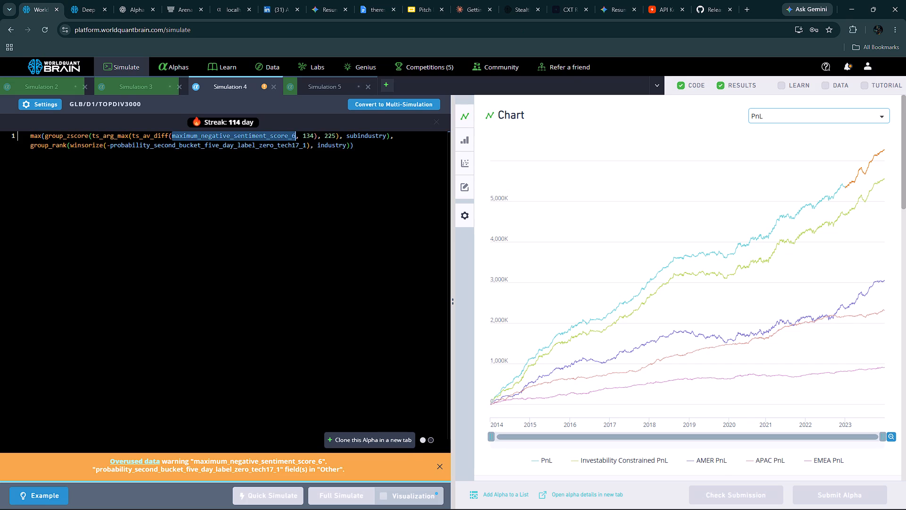
key("ctrl+v")
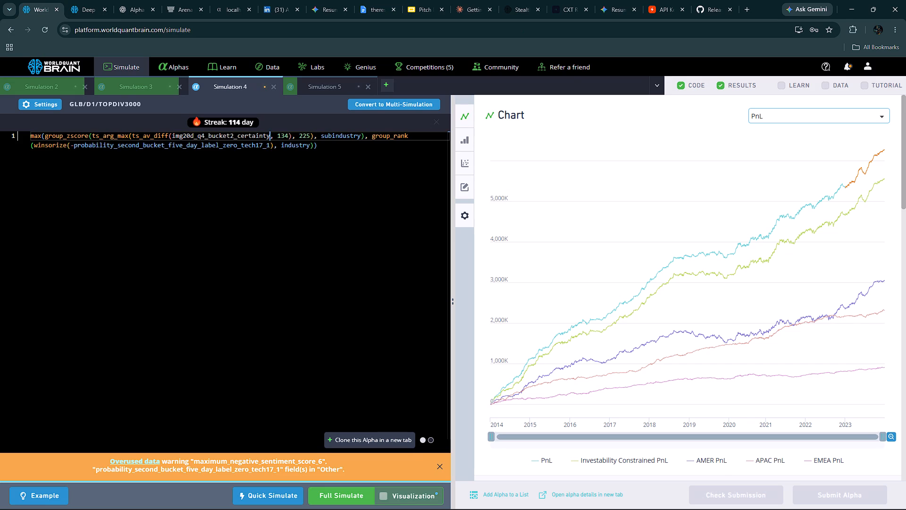
left_click(357, 495)
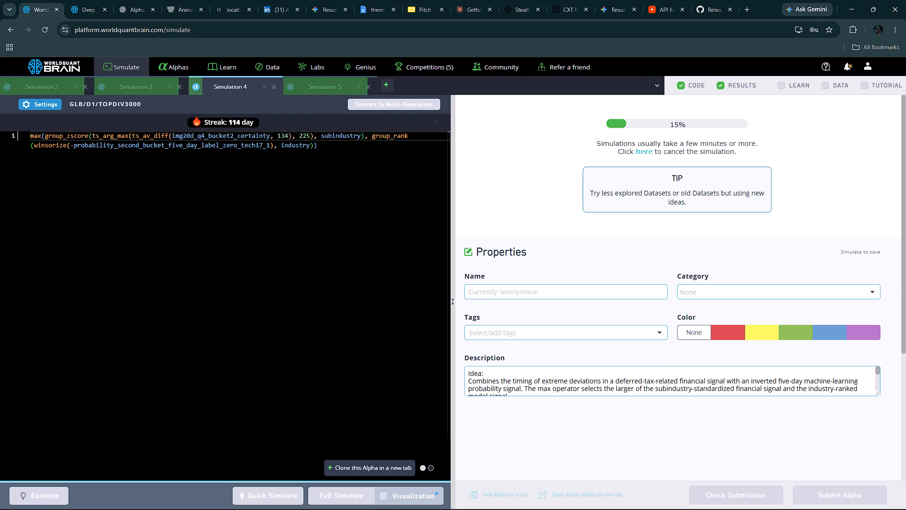